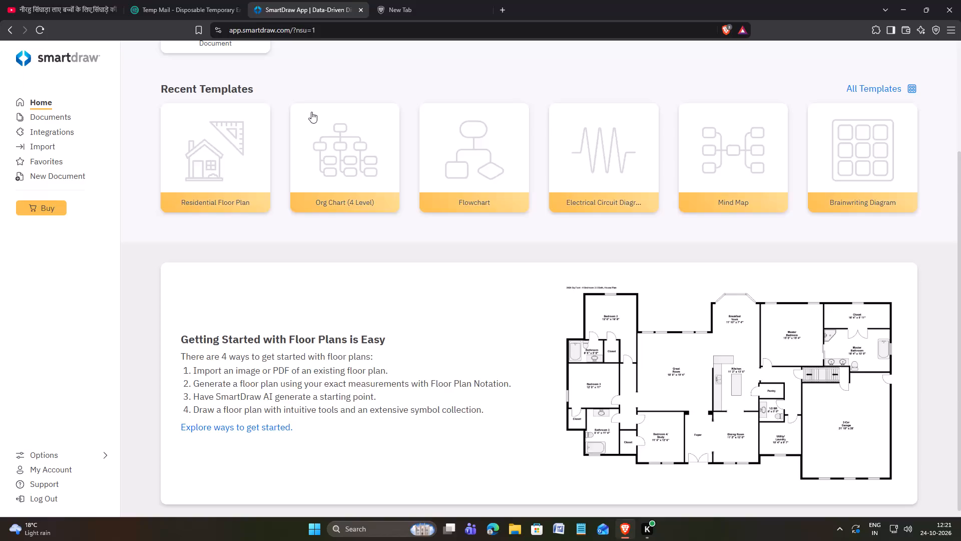
Create a new document from the Residential Floor Plan template and close the SmartDraw AI pane.
left_click(228, 151)
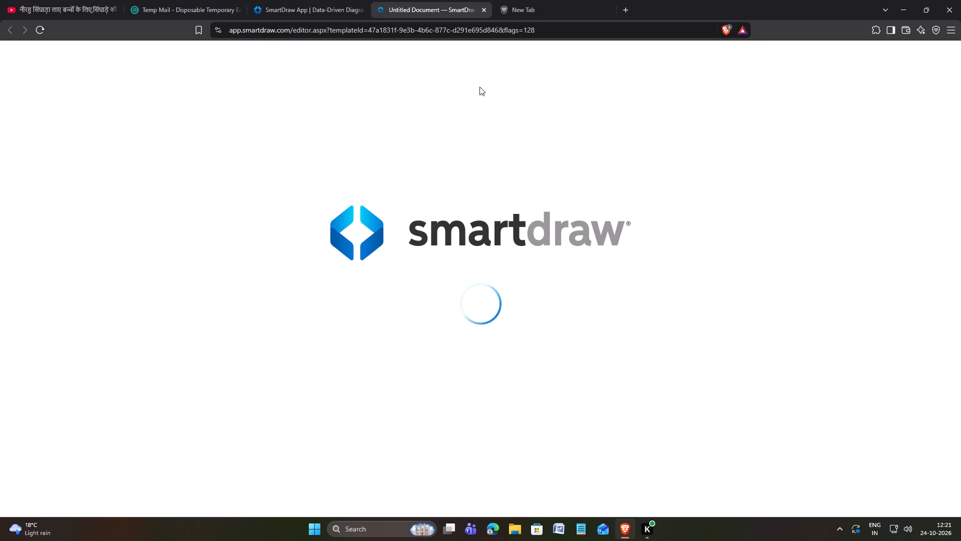
left_click(500, 250)
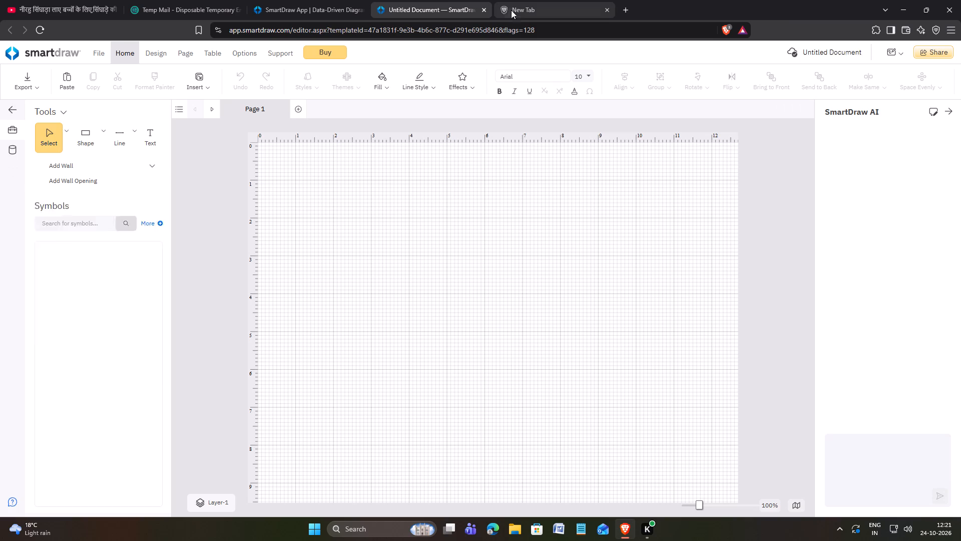
left_click(951, 112)
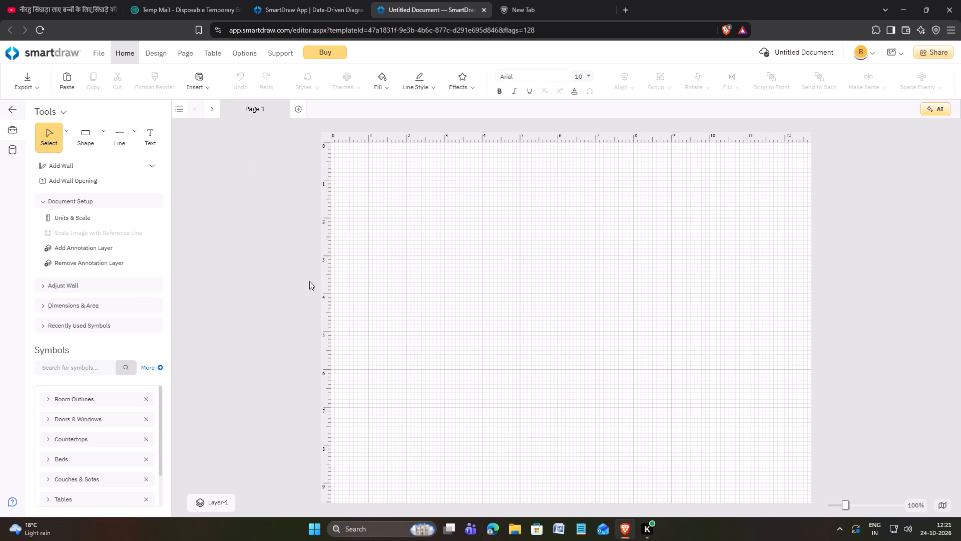
left_click(623, 295)
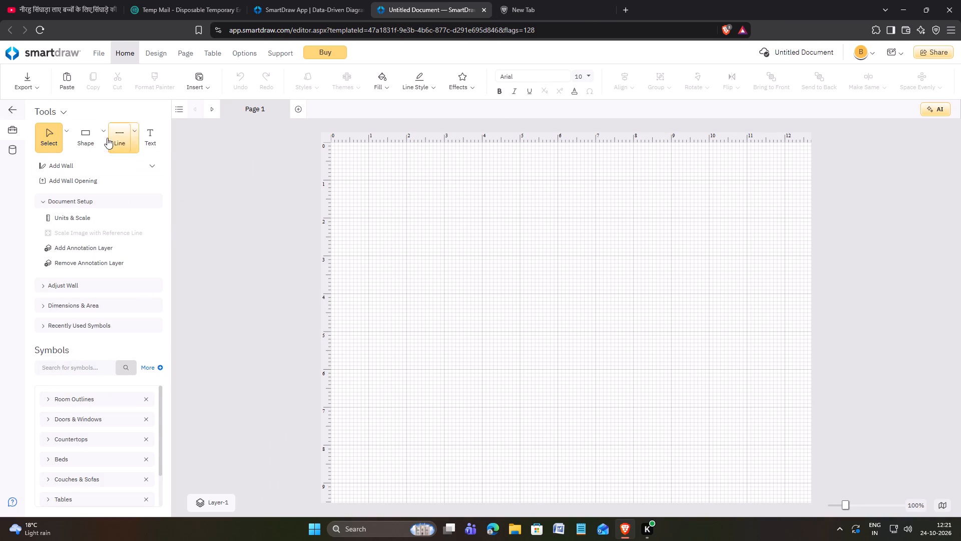
Draw a vertical Metric Interior Wall 150mm about 8.00 long, starting near 10.98 across and 1.00 down the page.
left_click(100, 137)
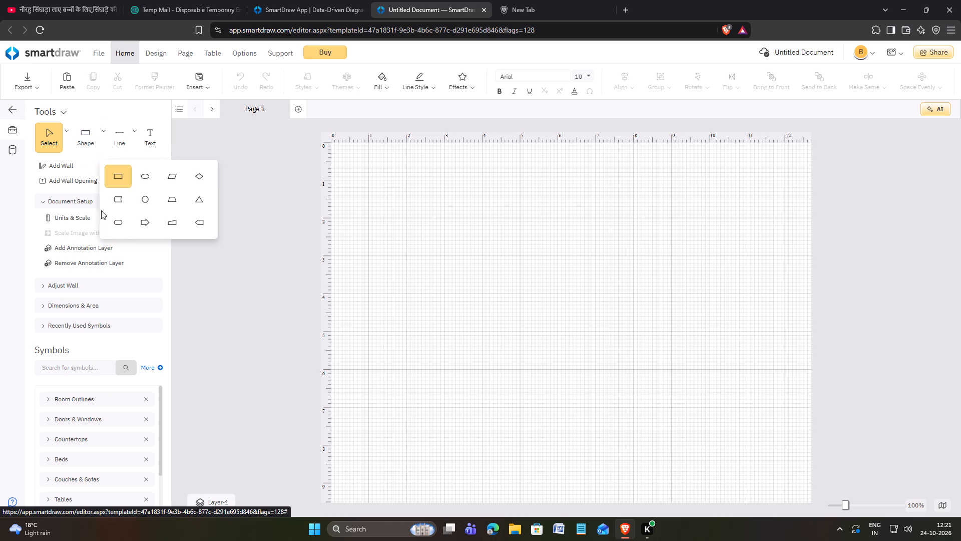
left_click(74, 166)
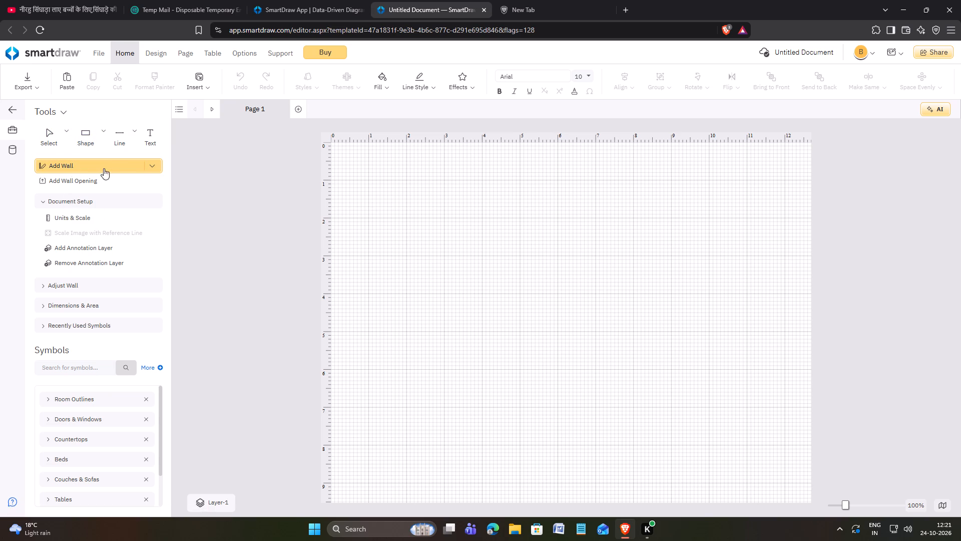
left_click(146, 165)
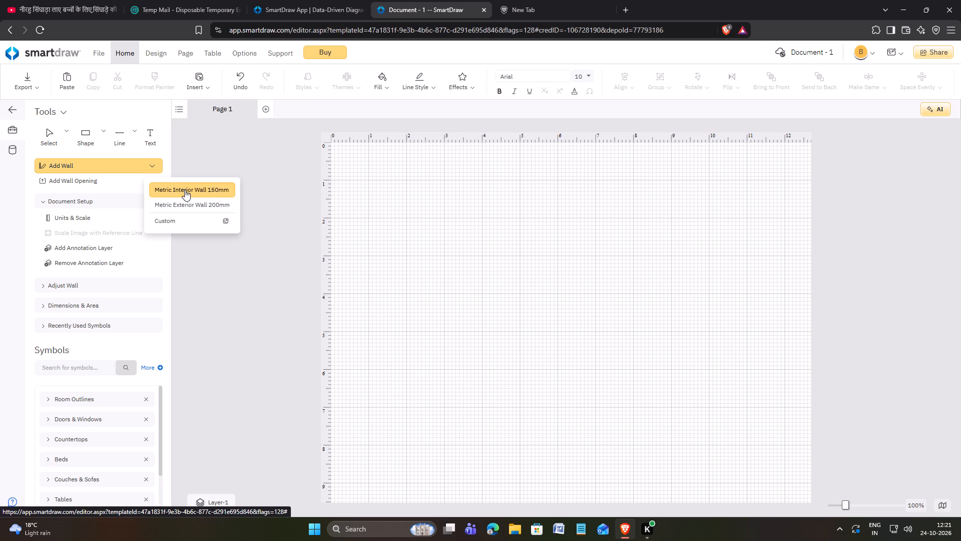
left_click(185, 190)
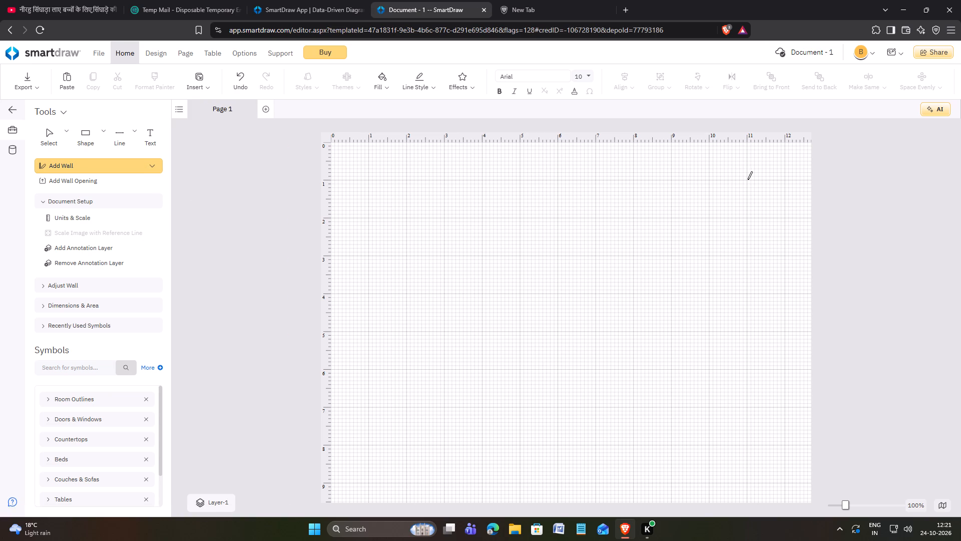
left_click_drag(746, 180, 750, 301)
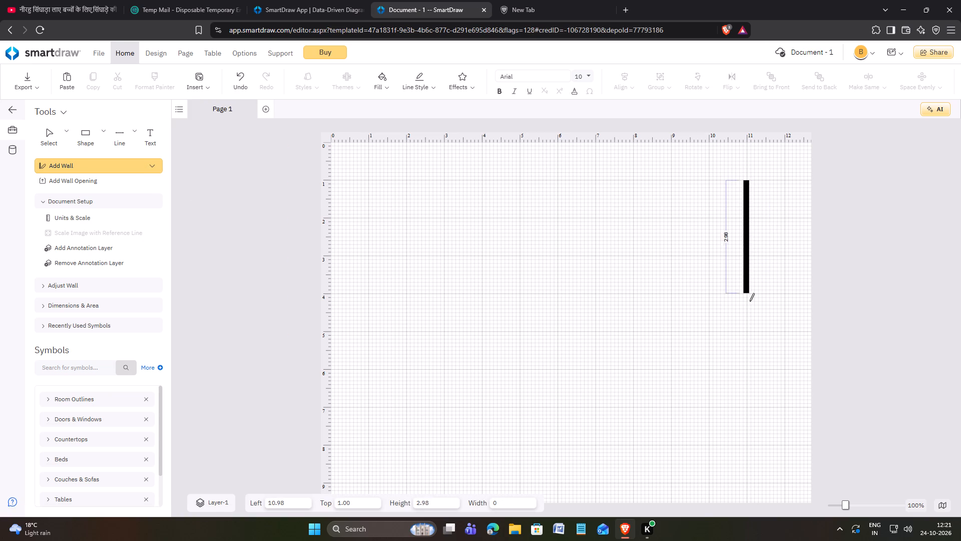
left_click_drag(750, 301, 755, 486)
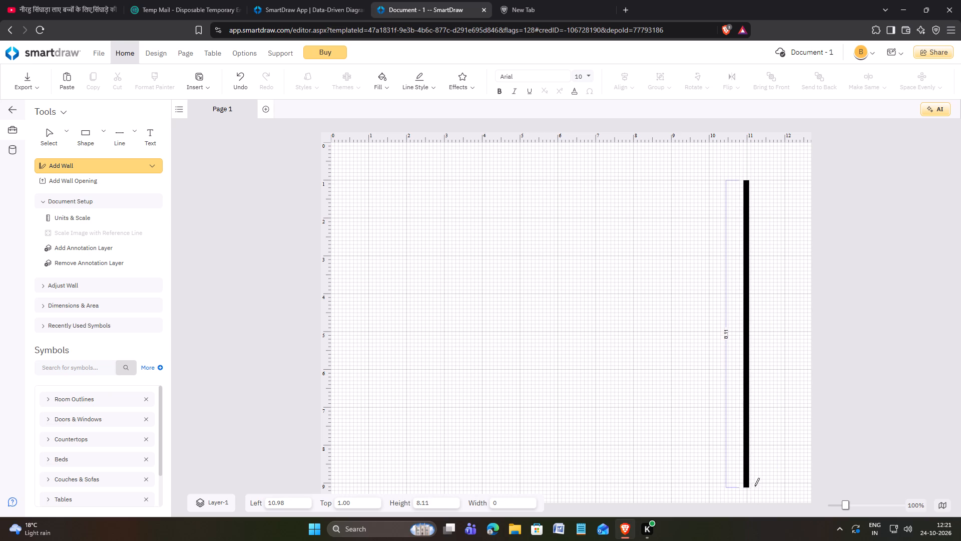
left_click_drag(755, 486, 752, 483)
left_click_drag(752, 483, 754, 483)
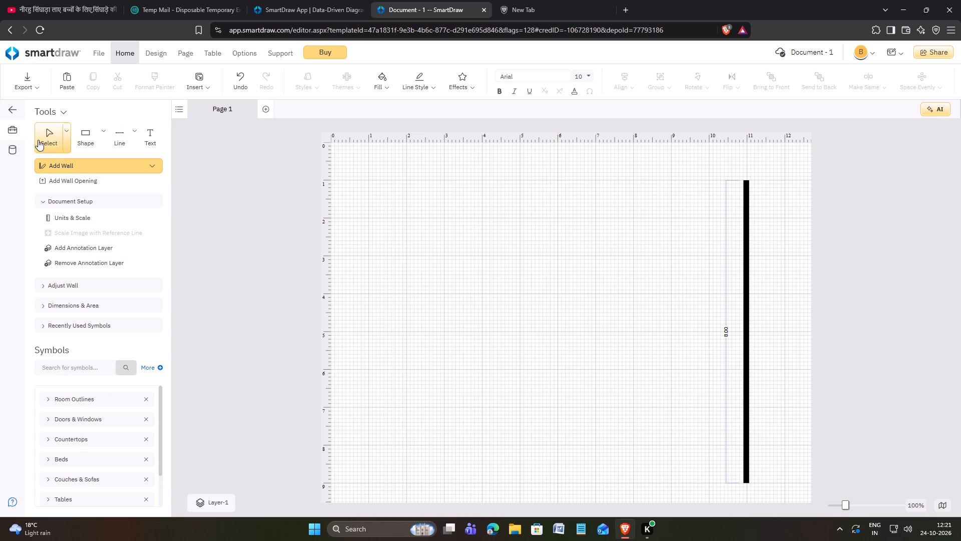
Move the vertical wall toward the middle of the page, to about 8.96 on the horizontal ruler.
left_click(49, 136)
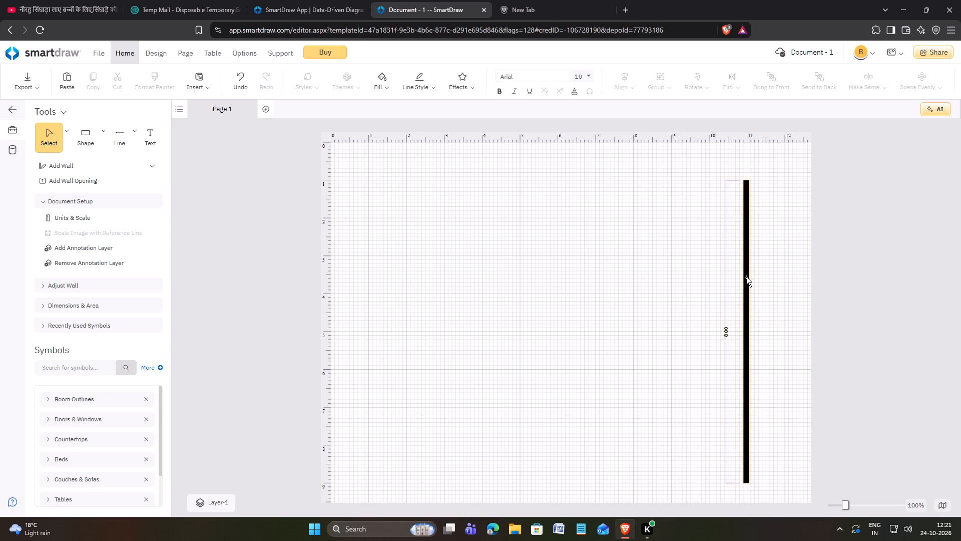
left_click_drag(745, 278, 668, 279)
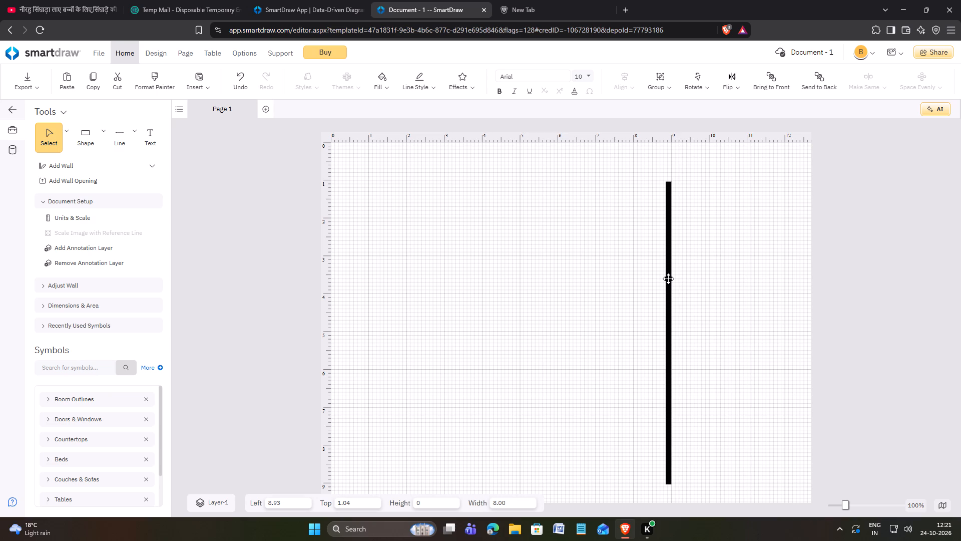
left_click_drag(668, 279, 669, 279)
Adjust both ends of the vertical wall so it starts at 1.00 from the top and is 8.00 long.
left_click_drag(673, 182, 673, 153)
left_click(735, 326)
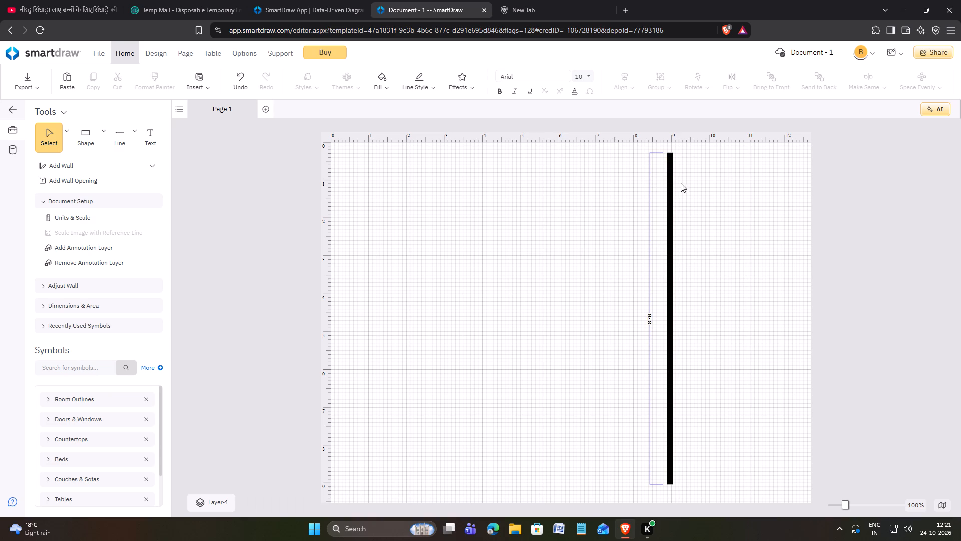
left_click(670, 159)
left_click_drag(670, 153, 669, 161)
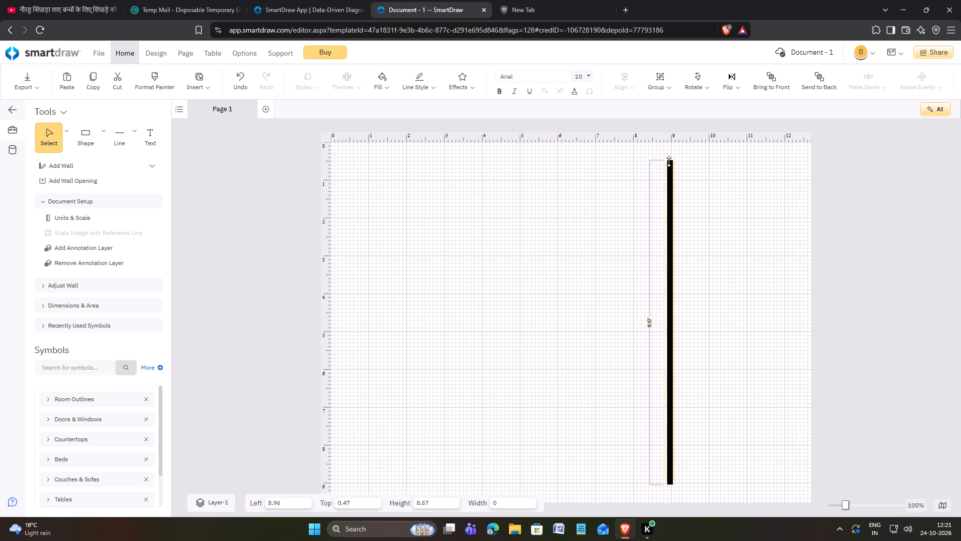
left_click_drag(669, 161, 670, 154)
left_click_drag(670, 154, 671, 179)
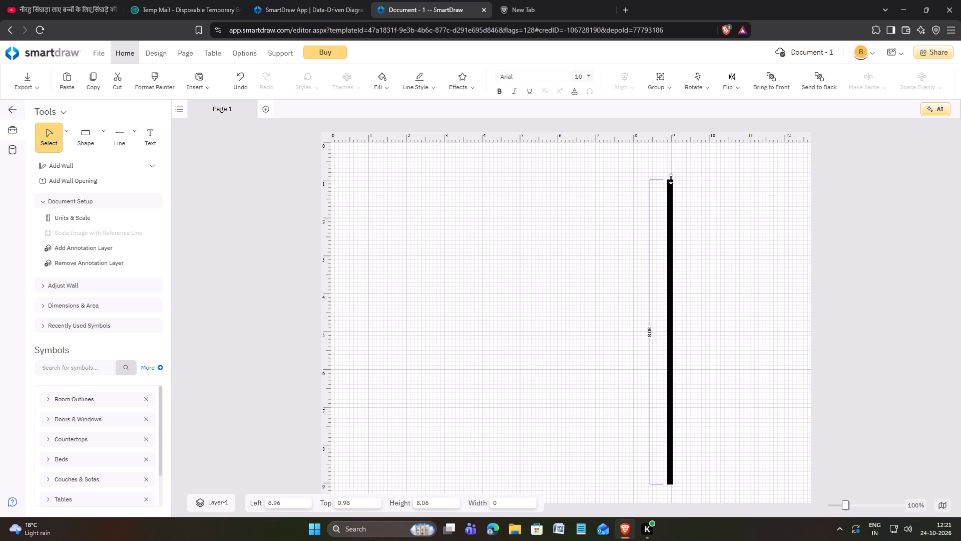
left_click_drag(671, 179, 669, 180)
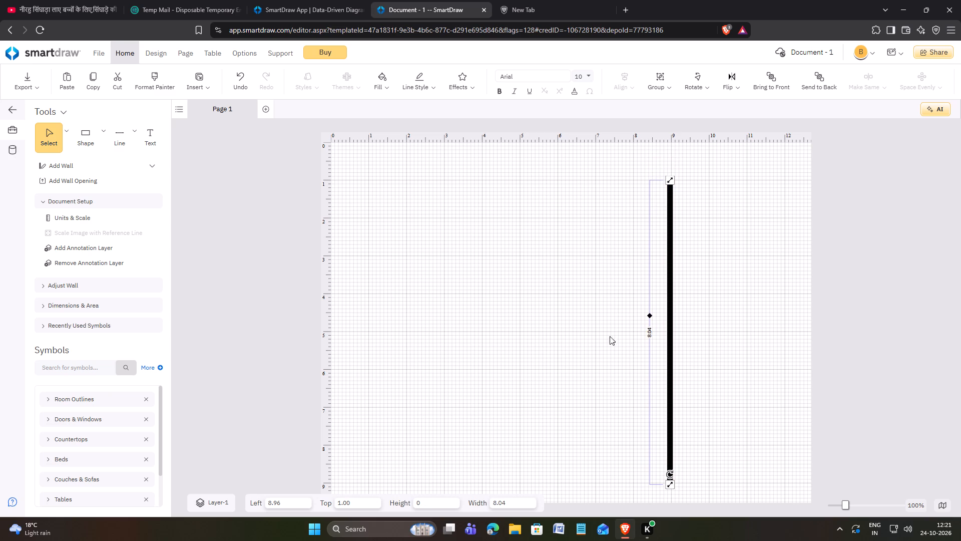
left_click(671, 484)
left_click(747, 412)
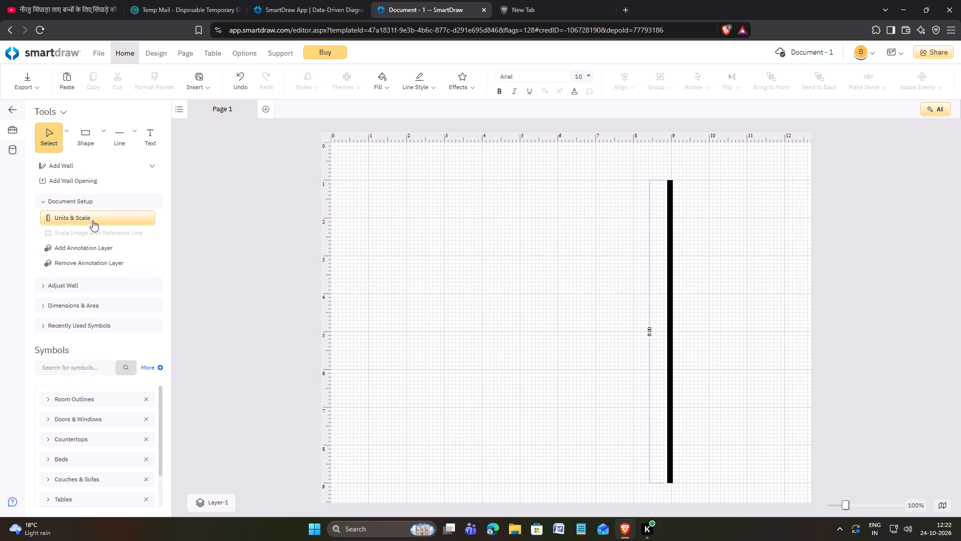
Draw two horizontal wall segments along the plan's top edge, about 0.96 long near the tall wall and about 1.47 long farther left.
left_click(66, 167)
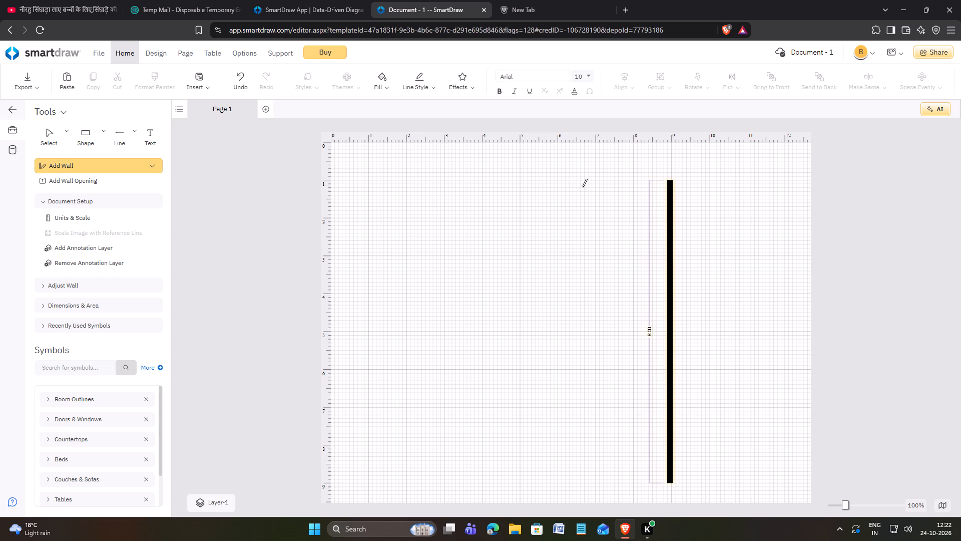
left_click_drag(613, 180, 621, 177)
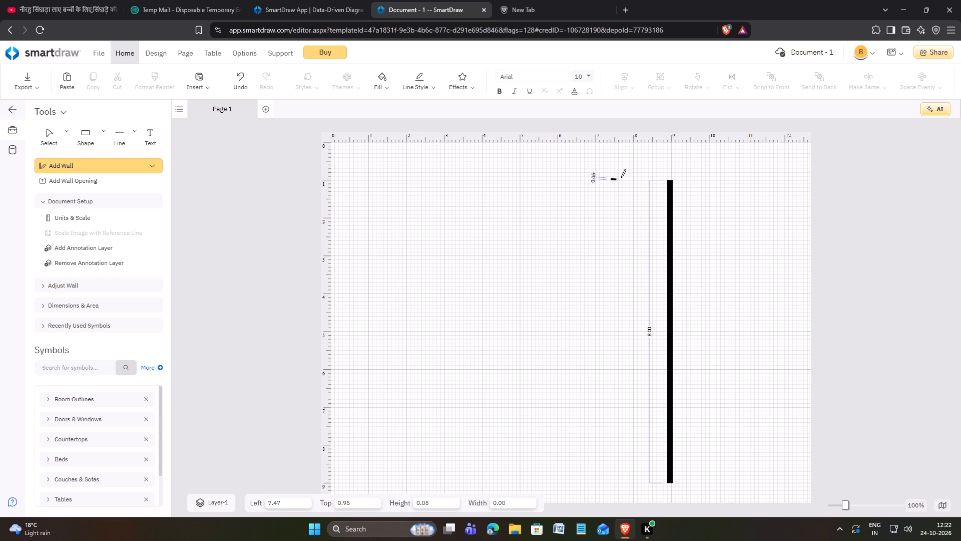
left_click_drag(621, 177, 649, 179)
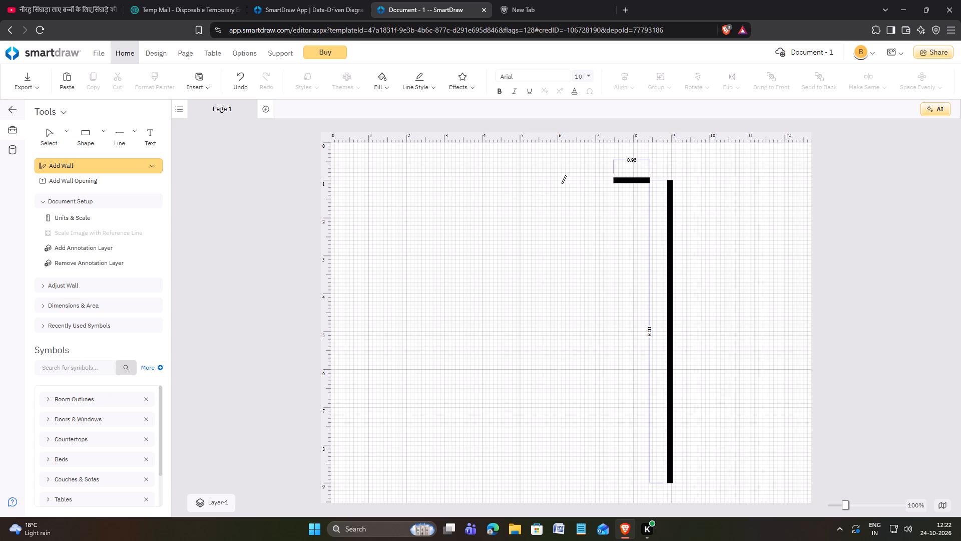
left_click_drag(521, 179, 526, 179)
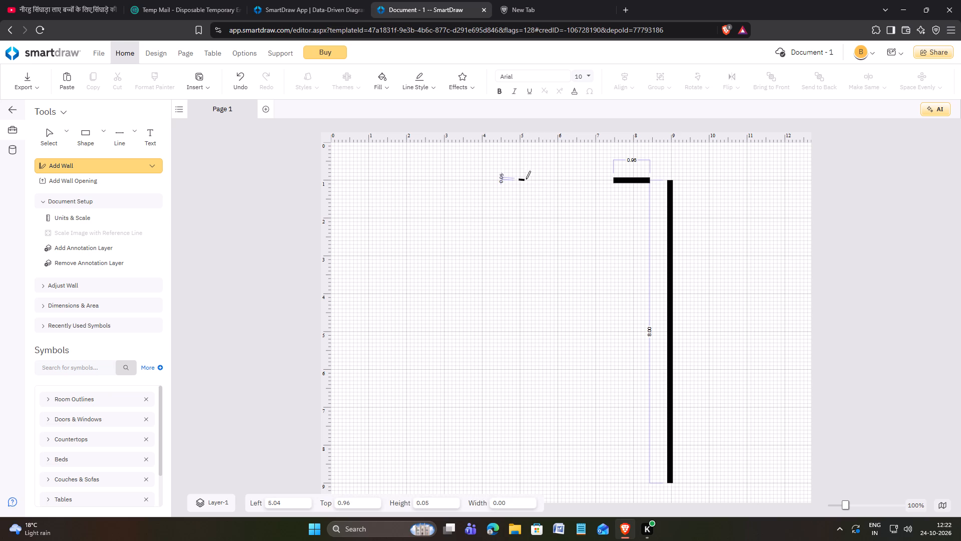
left_click_drag(526, 179, 578, 181)
Draw the plan's left side as two vertical walls with a gap, about 1.27 long from the top-left corner and 0.92 long below.
left_click_drag(523, 179, 526, 221)
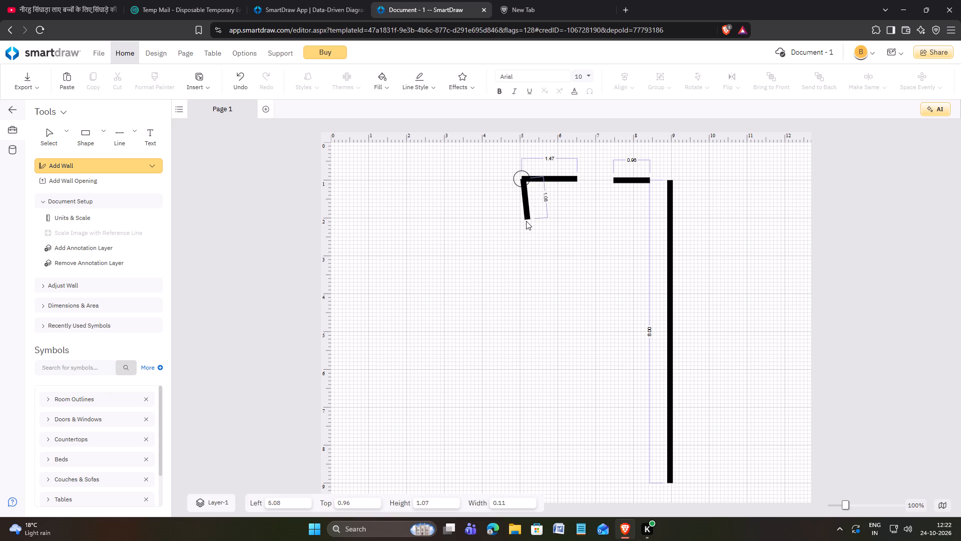
left_click_drag(526, 221, 523, 227)
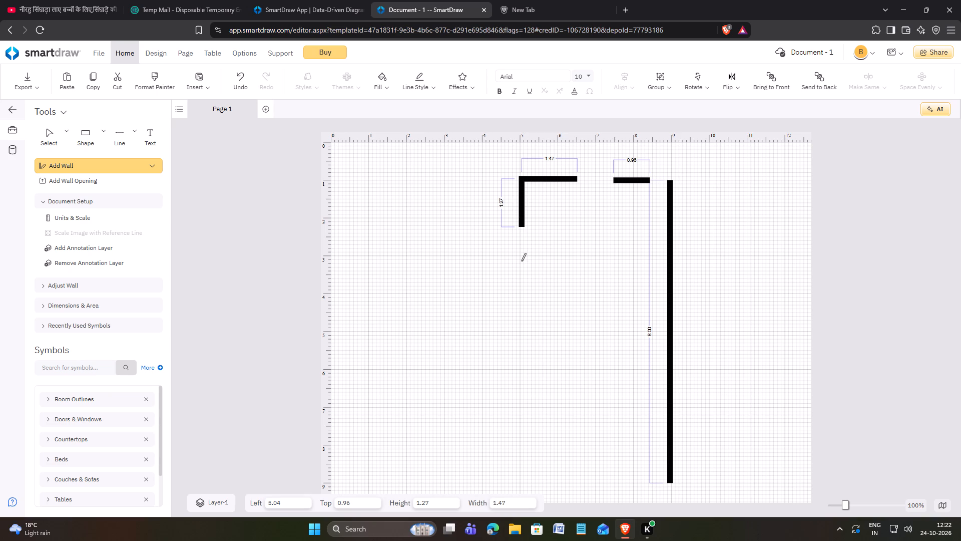
left_click_drag(522, 261, 521, 295)
Draw a horizontal interior wall about 2.00 long at 4.00 down, extending inward from beside the lower left wall segment.
left_click_drag(528, 294, 543, 294)
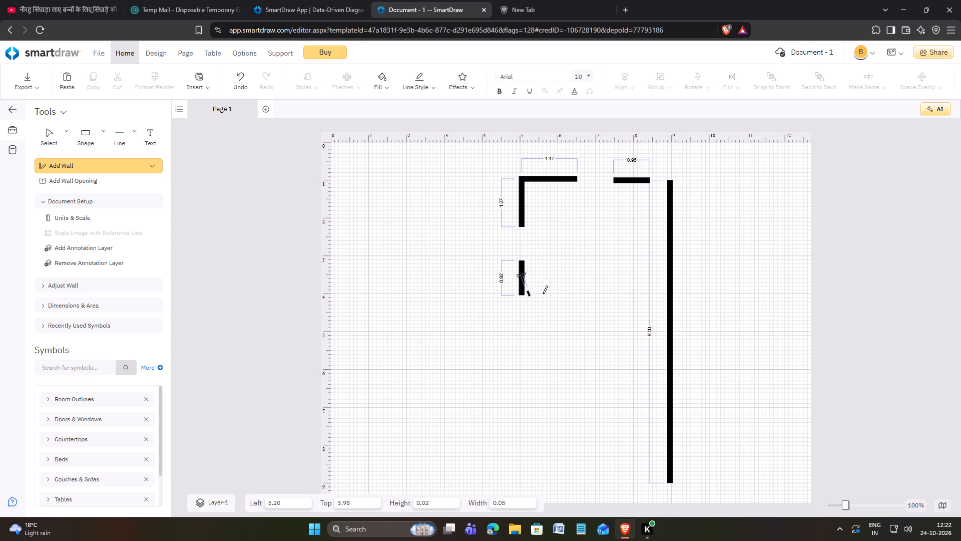
left_click_drag(543, 294, 623, 290)
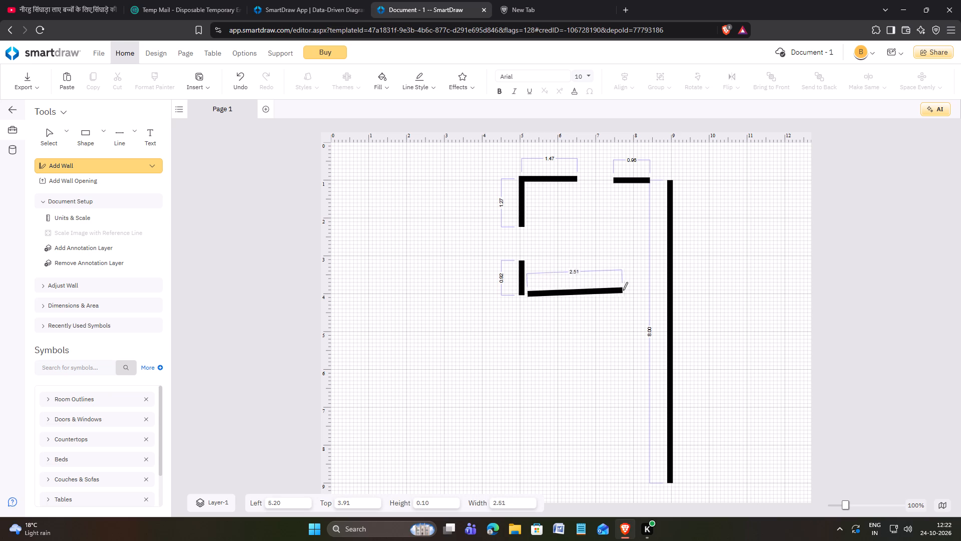
left_click_drag(623, 290, 630, 291)
left_click_drag(630, 291, 611, 293)
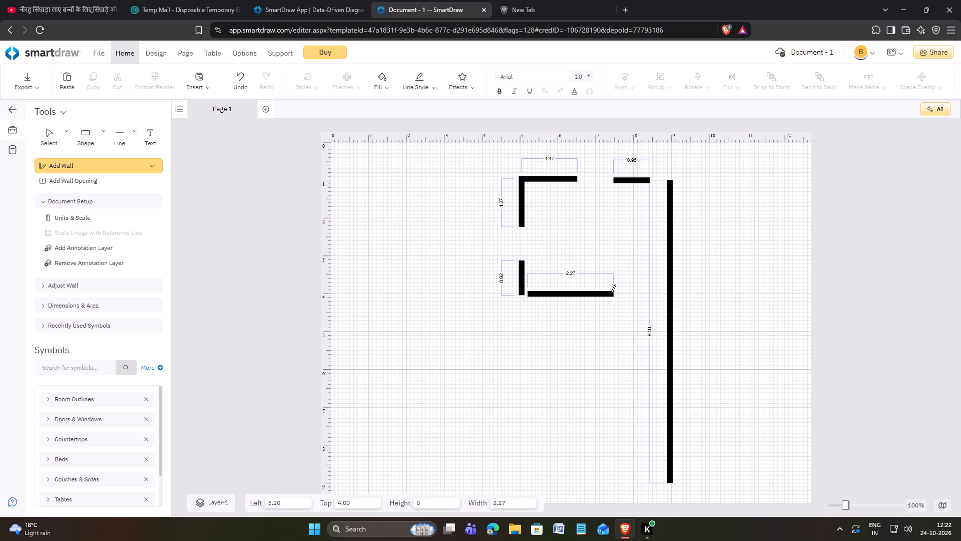
left_click_drag(611, 293, 603, 294)
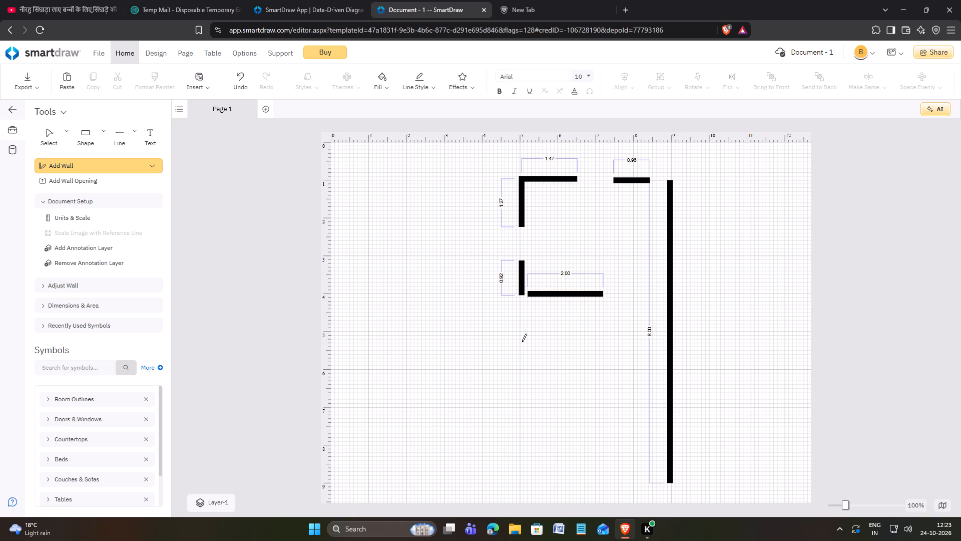
Draw a vertical wall about 1.80 long on the plan's left side, starting at about 4.79 from the top.
left_click_drag(521, 324, 521, 381)
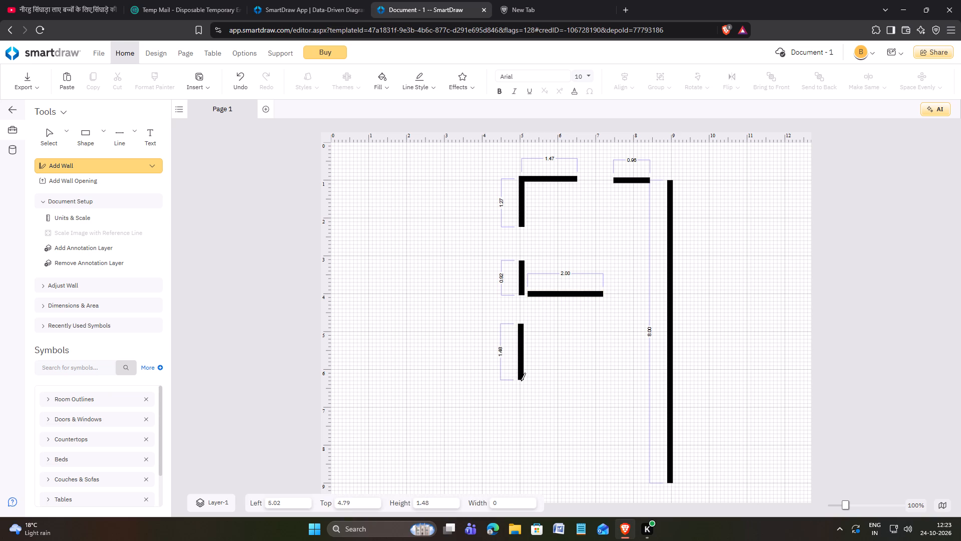
left_click_drag(521, 381, 522, 382)
left_click_drag(522, 382, 522, 389)
left_click_drag(522, 389, 522, 391)
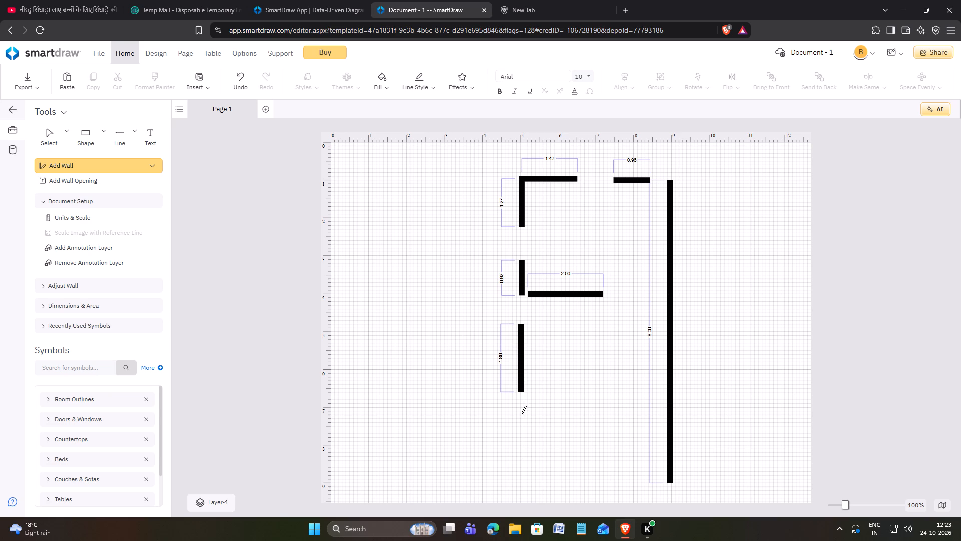
Draw the lower-left corner as a vertical wall about 0.77 long with a horizontal wall about 1.23 long extending inward from its upper end.
left_click_drag(520, 417, 520, 426)
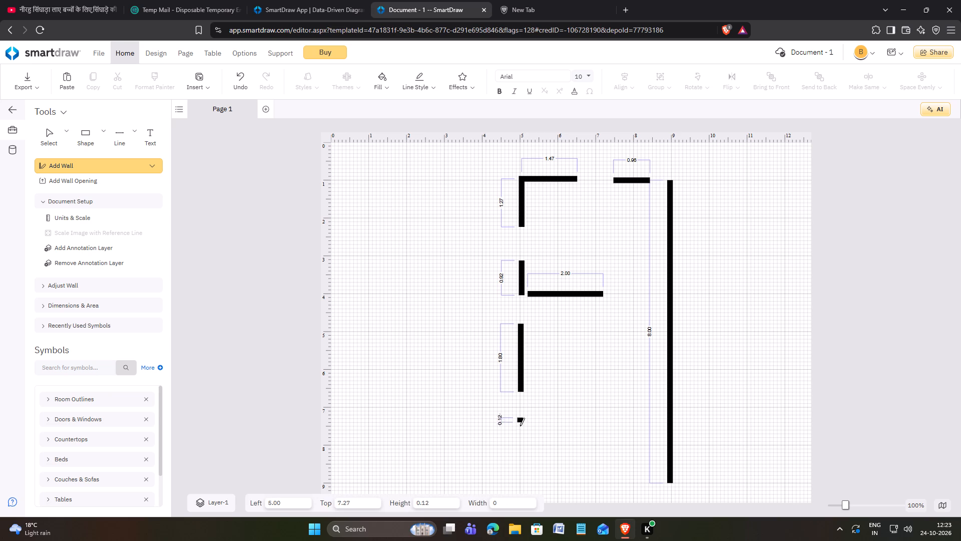
left_click_drag(520, 426, 520, 446)
left_click_drag(522, 421, 568, 420)
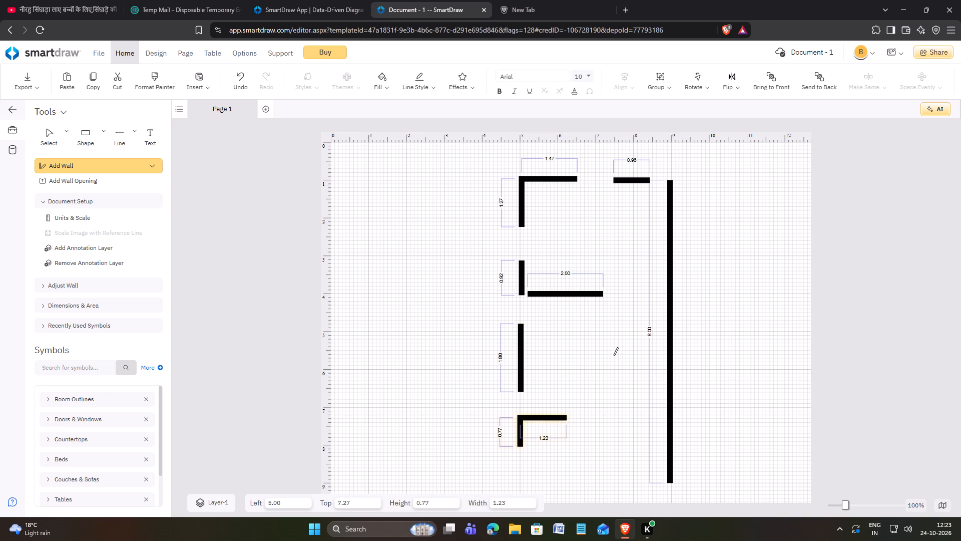
Move the short top-edge wall near the tall wall to about 1.08 from the top and shorten it to about 0.69.
left_click(51, 138)
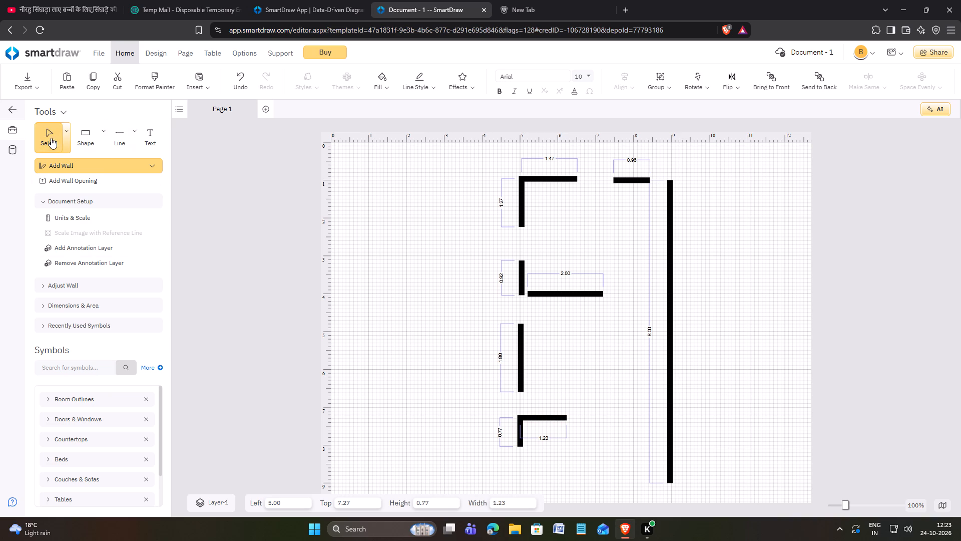
left_click_drag(629, 180, 630, 184)
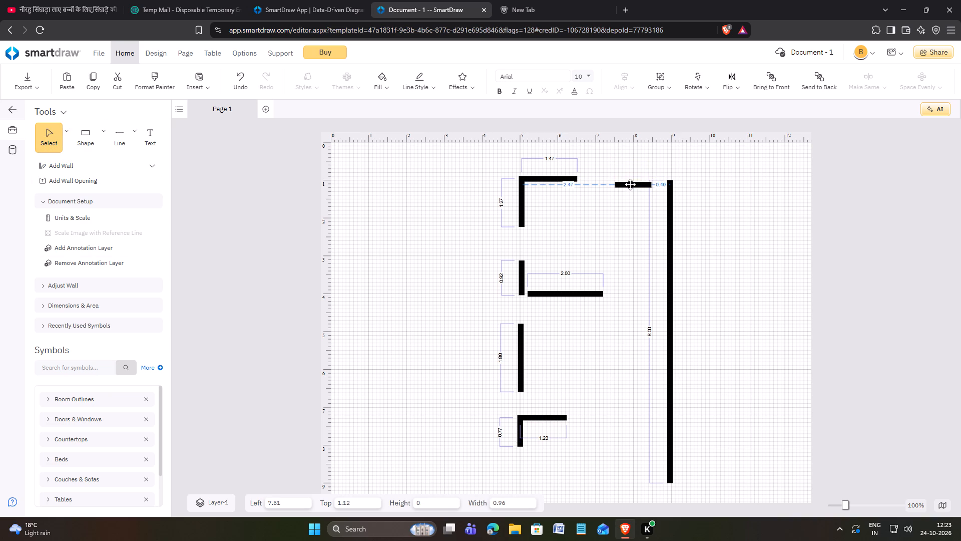
left_click_drag(630, 184, 629, 183)
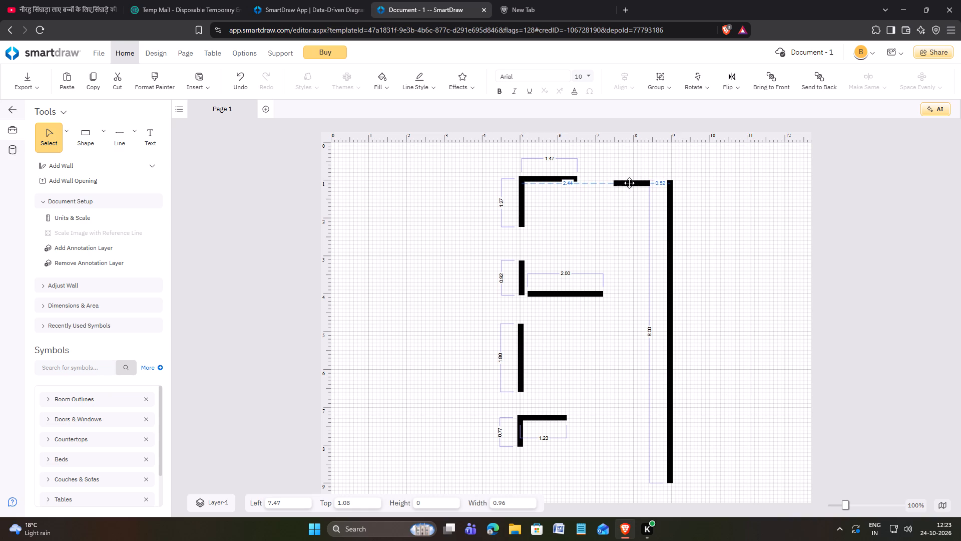
left_click_drag(629, 183, 634, 183)
left_click_drag(621, 183, 628, 183)
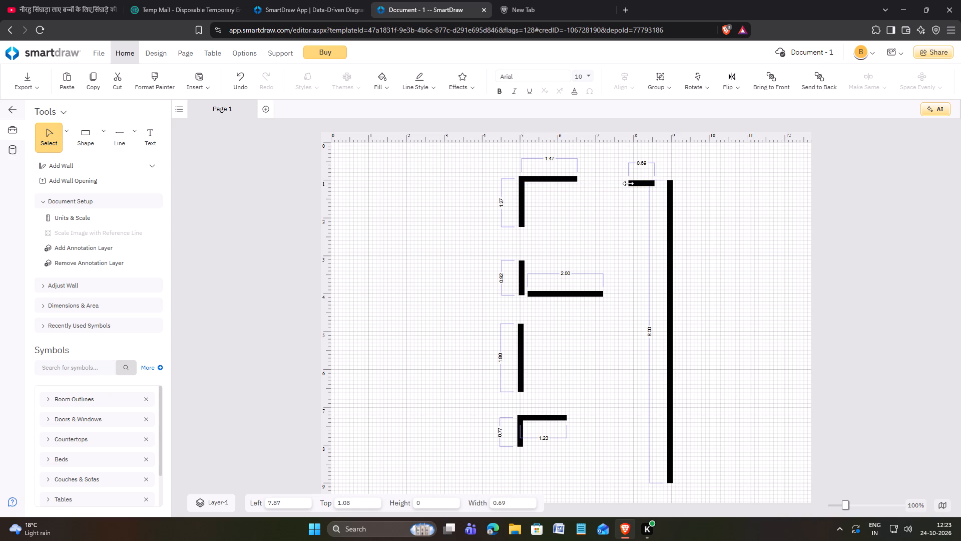
left_click_drag(628, 183, 628, 184)
Move the top-left corner walls to about 4.87 from the left and 1.08 from the top, level with the short top wall.
left_click_drag(553, 179, 553, 181)
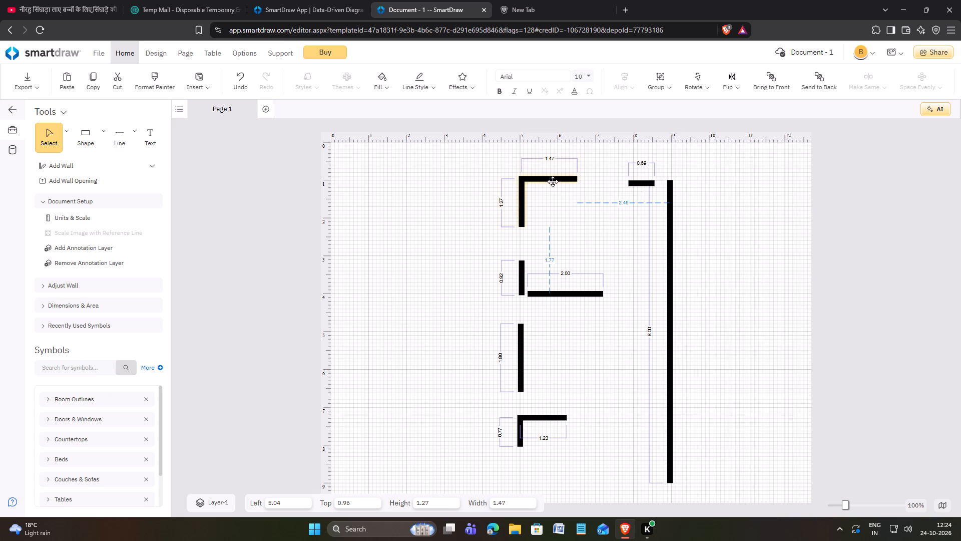
left_click_drag(553, 181, 554, 185)
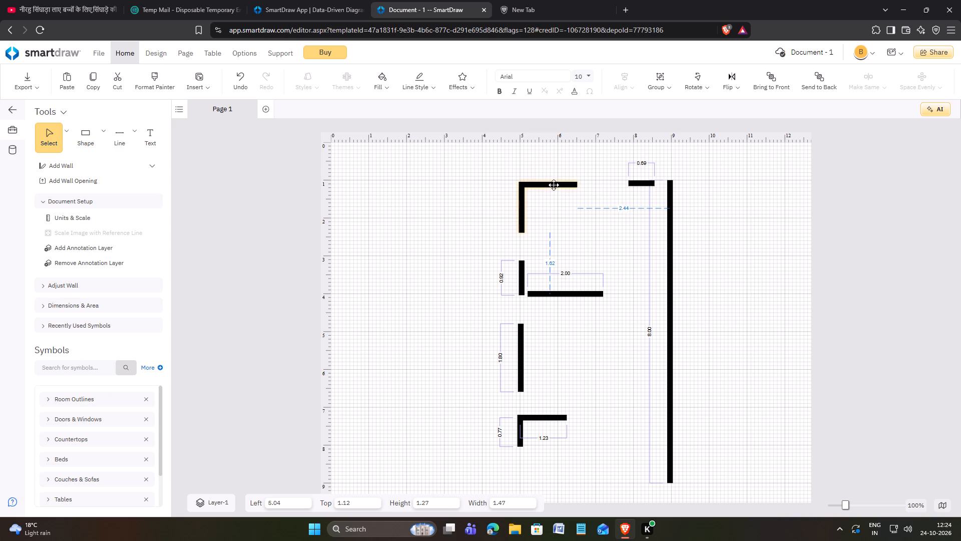
left_click_drag(554, 185, 554, 184)
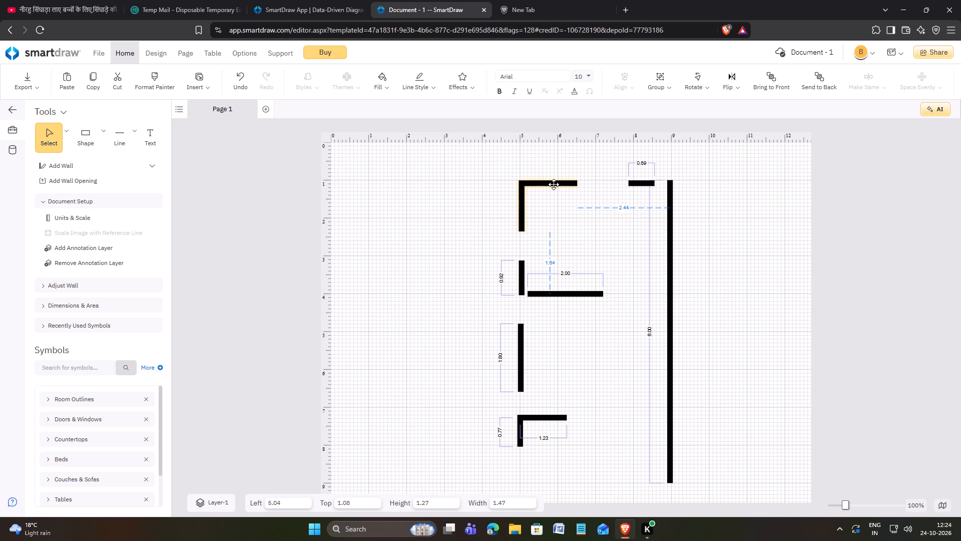
left_click_drag(554, 184, 552, 185)
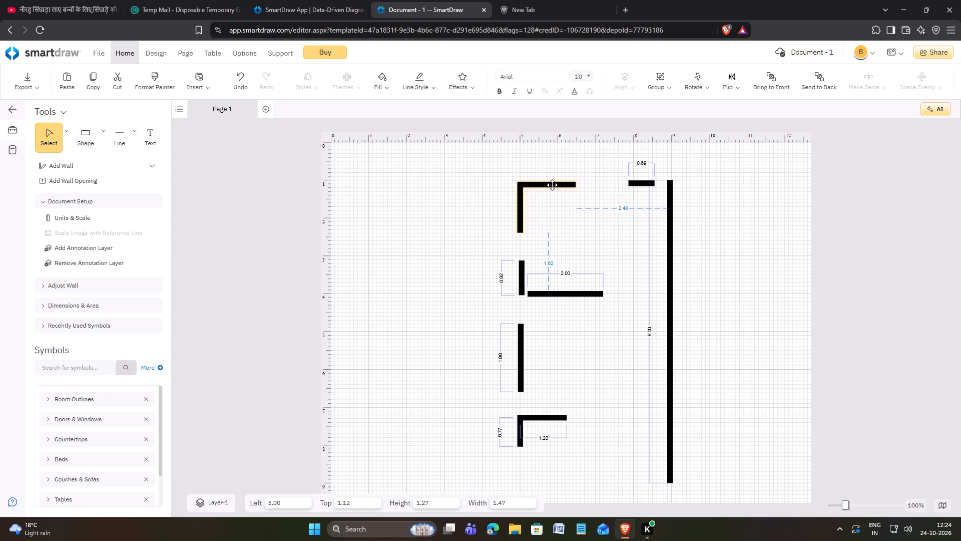
left_click_drag(552, 185, 546, 183)
left_click(604, 215)
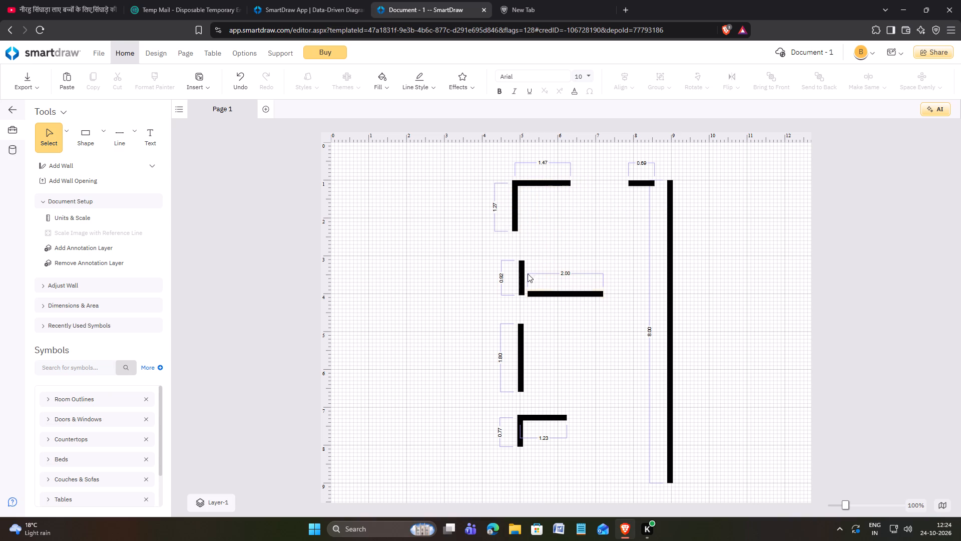
Move the 0.92 vertical wall to about 4.87 from the left and 2.79 from the top, in line with the corner wall above.
left_click_drag(522, 279, 516, 264)
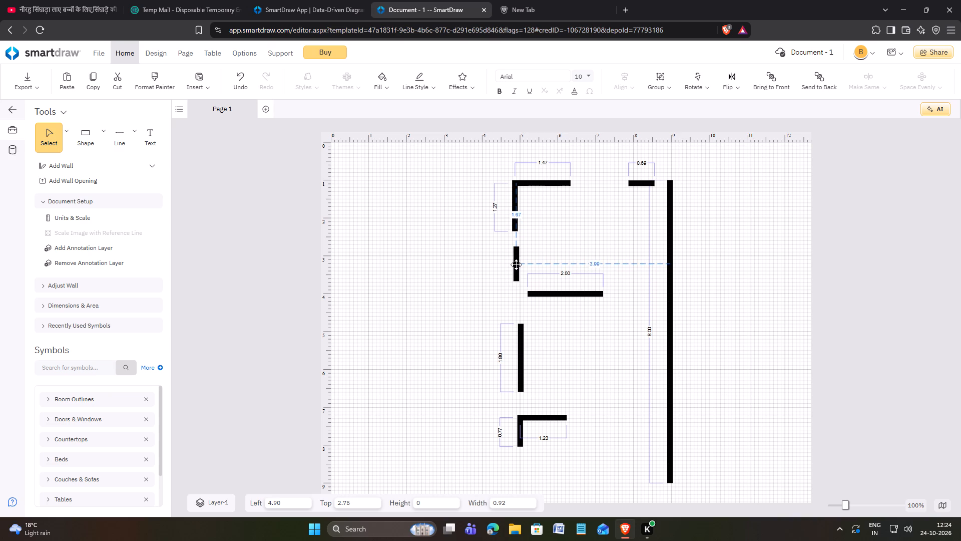
left_click_drag(516, 264, 515, 266)
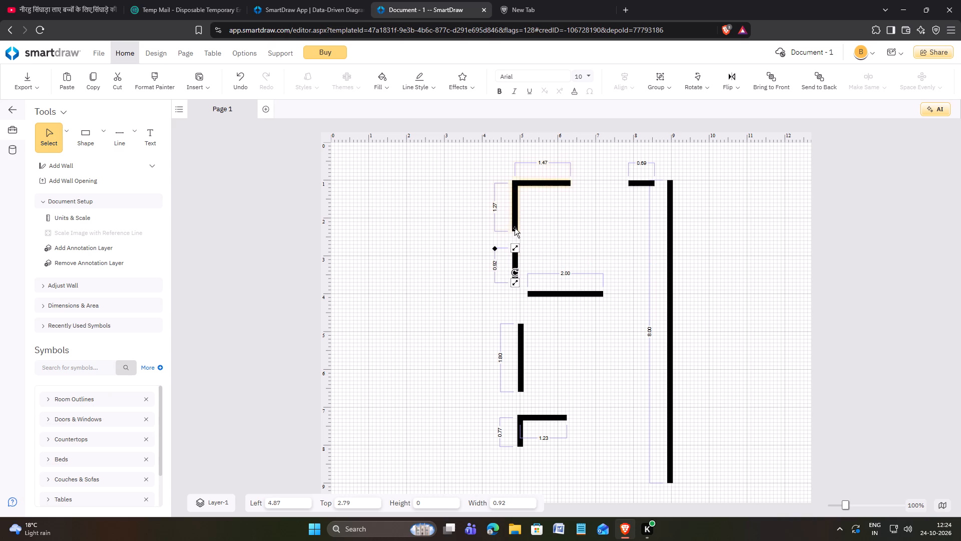
Shorten the vertical wall of the top-left corner to about 0.96.
left_click(515, 228)
left_click_drag(515, 232, 515, 223)
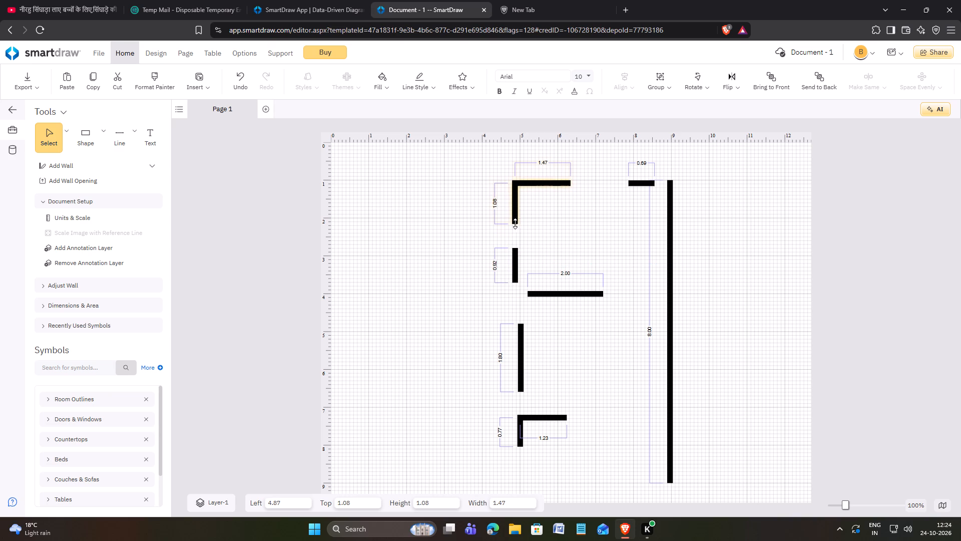
left_click_drag(515, 223, 514, 220)
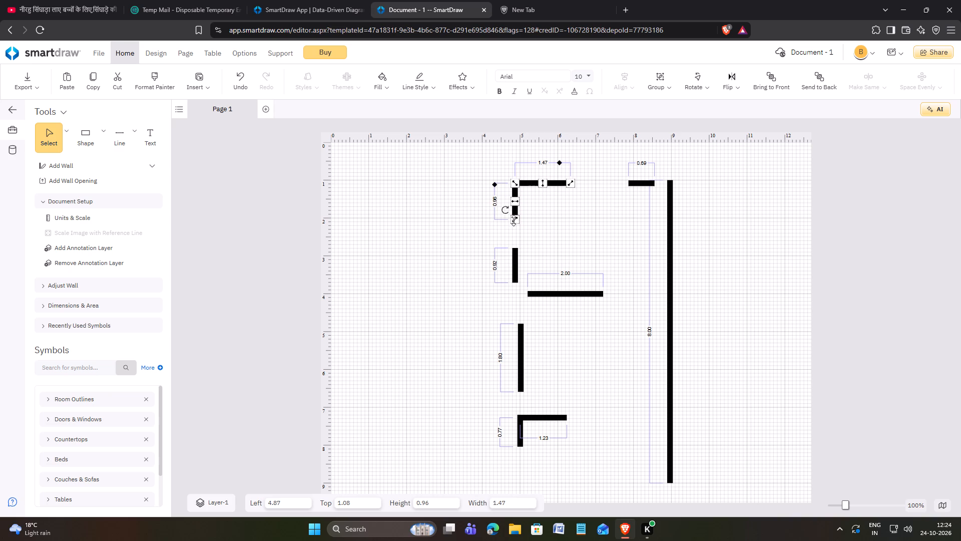
Move the 0.92 vertical wall up to about 2.55 and join the 2.00 horizontal wall to its lower end.
left_click_drag(515, 256, 515, 247)
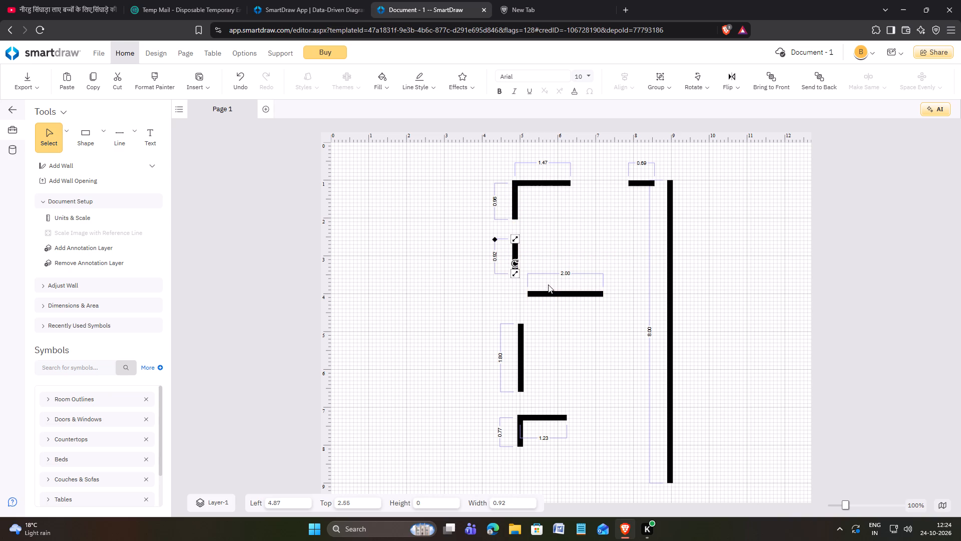
left_click_drag(563, 294, 558, 281)
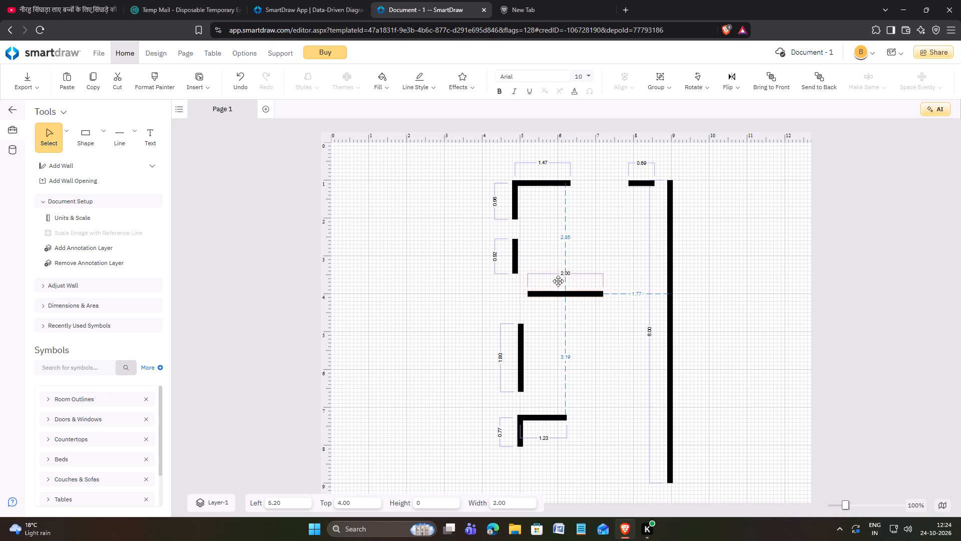
left_click_drag(558, 281, 550, 276)
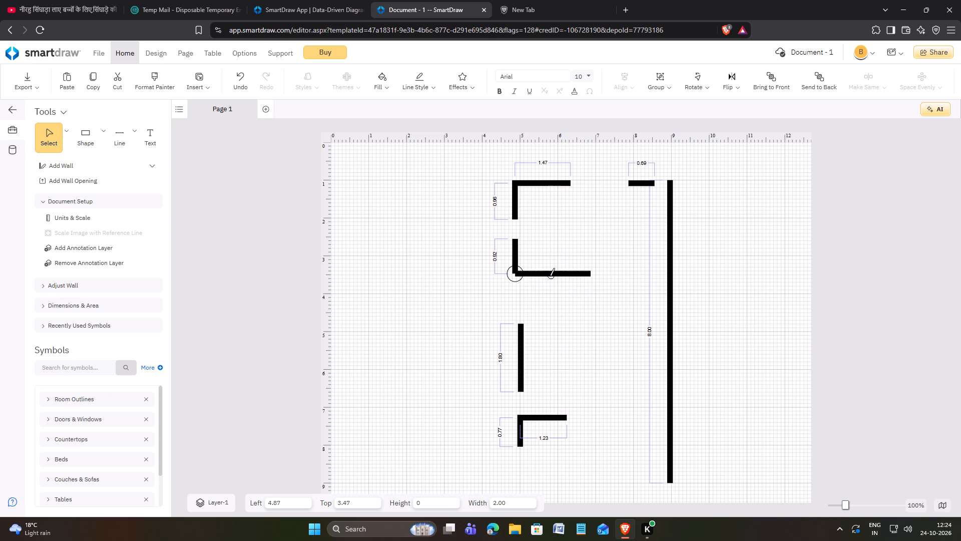
left_click_drag(550, 276, 544, 275)
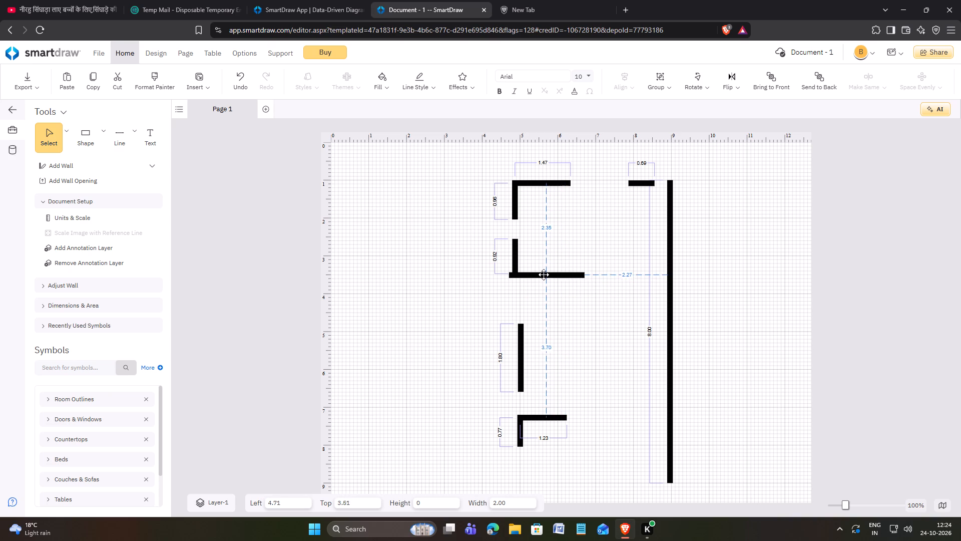
left_click_drag(544, 275, 547, 274)
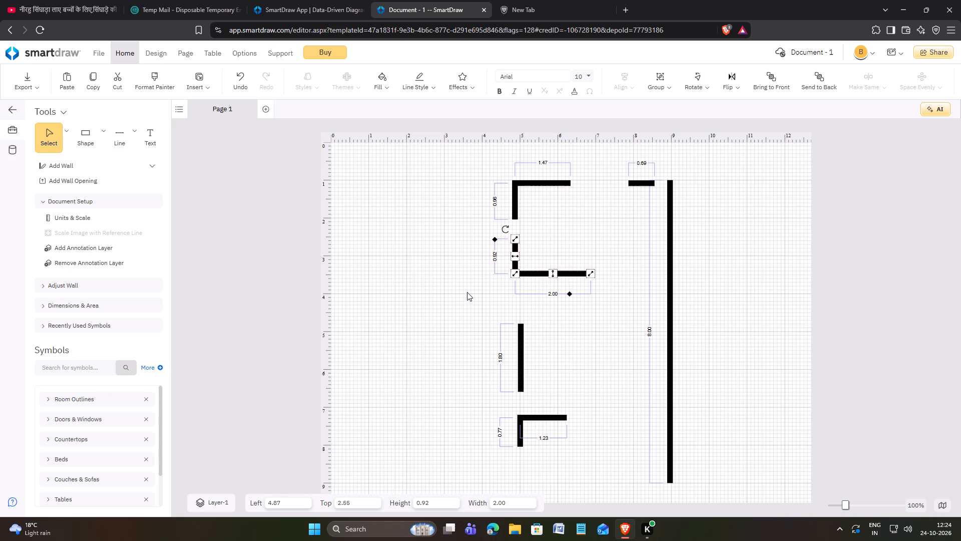
left_click(467, 292)
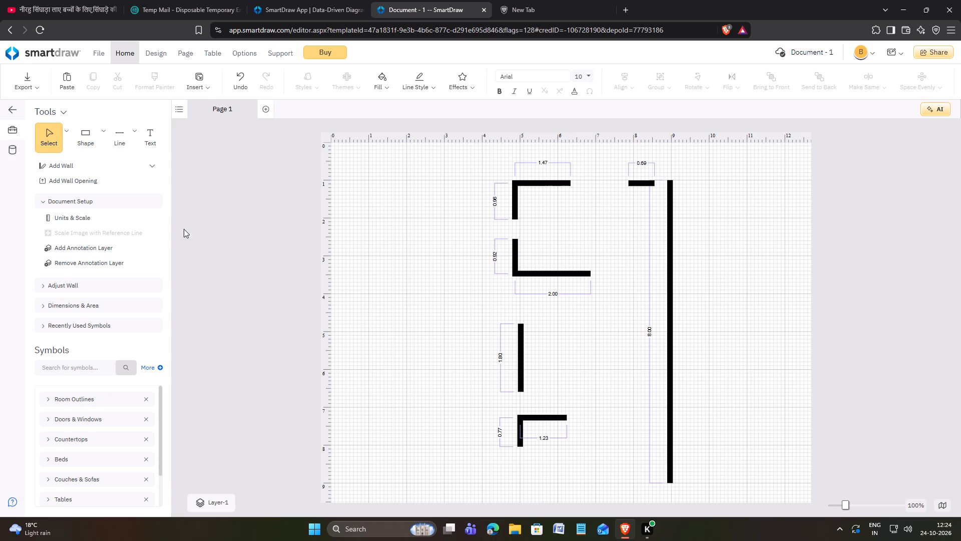
Draw a short, roughly horizontal wall about 0.41 long between the 2.00 wall and the tall wall, leaving an opening beside the 2.00 wall.
left_click(100, 170)
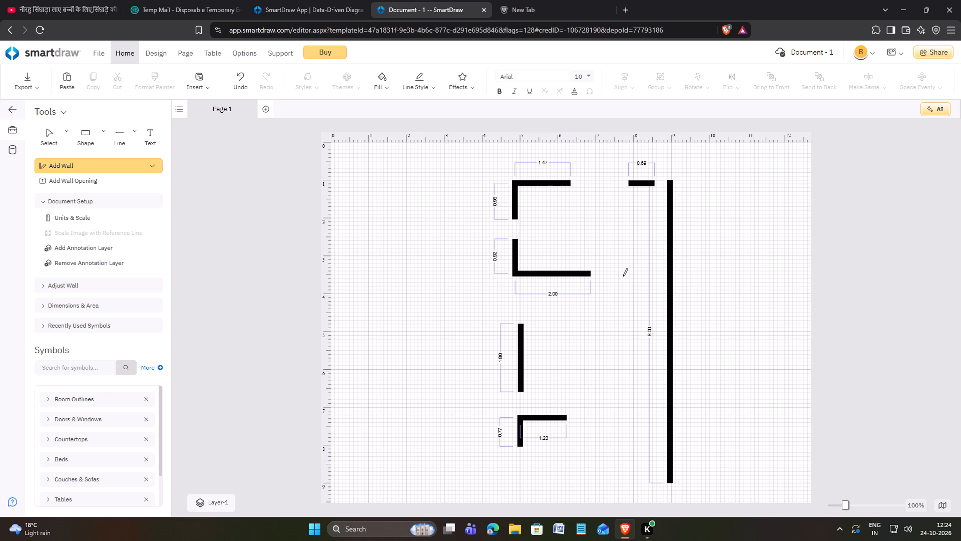
left_click_drag(620, 274, 636, 275)
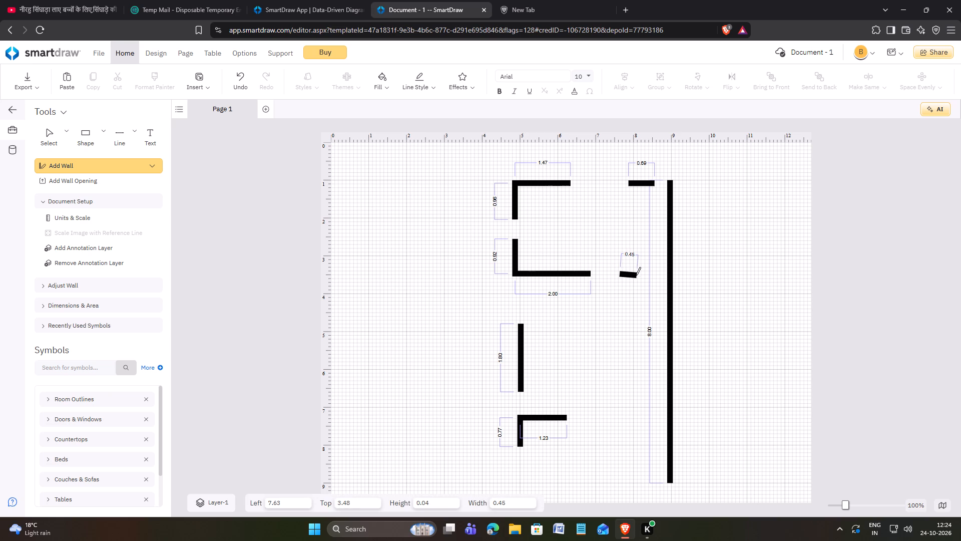
left_click_drag(636, 275, 633, 275)
left_click_drag(633, 275, 635, 273)
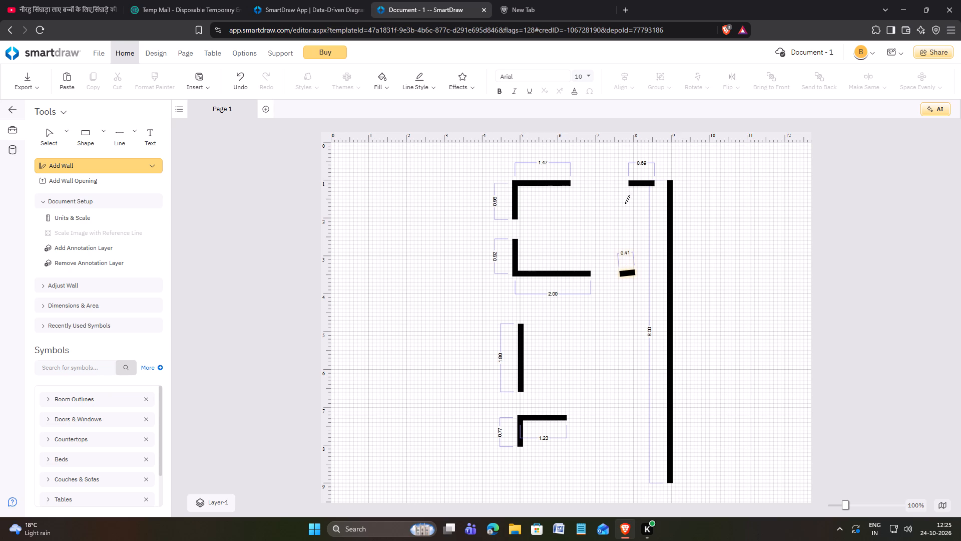
Draw a near-vertical wall about 1.83 long above the 0.41 wall, and horizontal walls about 0.53 and 1.15 long meeting the tall wall.
left_click_drag(625, 203, 628, 264)
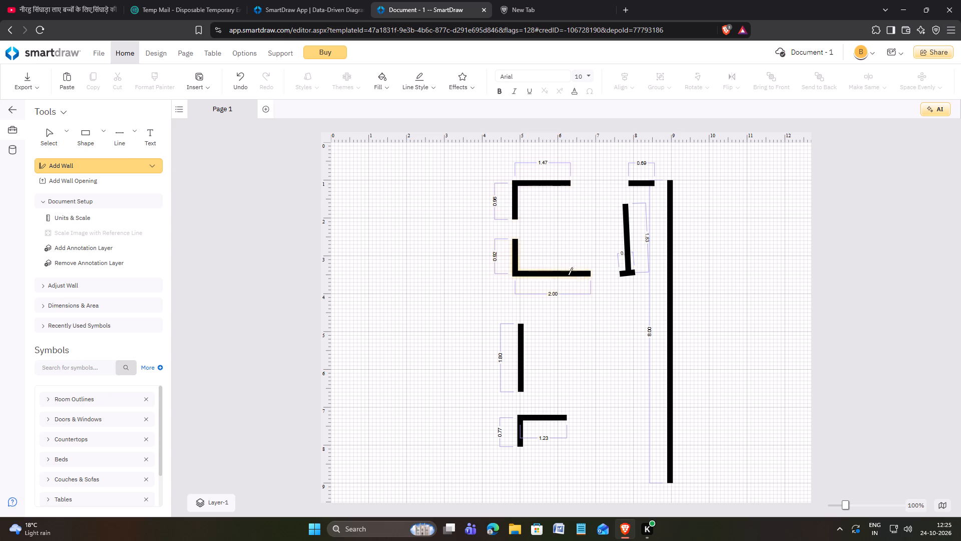
left_click_drag(650, 273, 662, 273)
left_click_drag(630, 230, 667, 231)
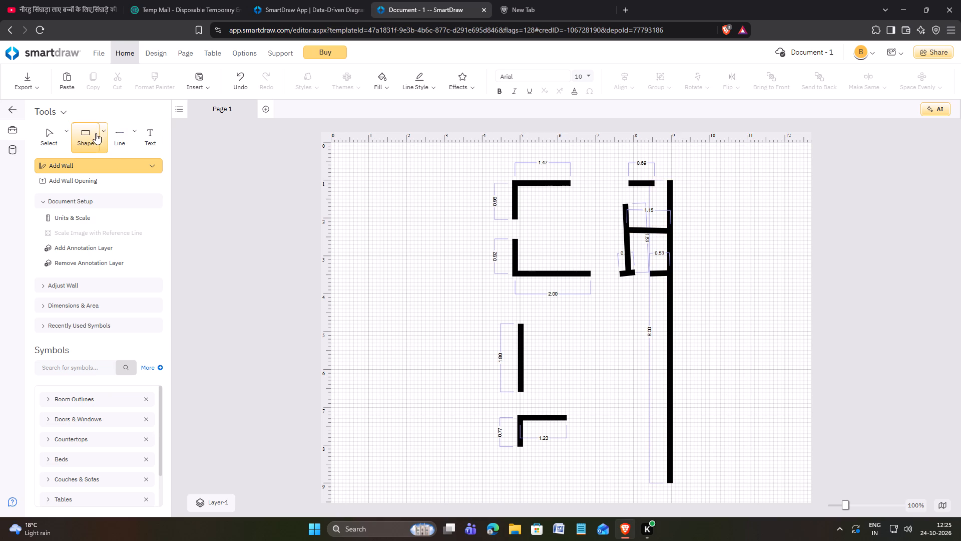
Move the 1.80 vertical wall up to about 4.00, aligning it at 4.87 with the left-side walls above.
left_click(59, 140)
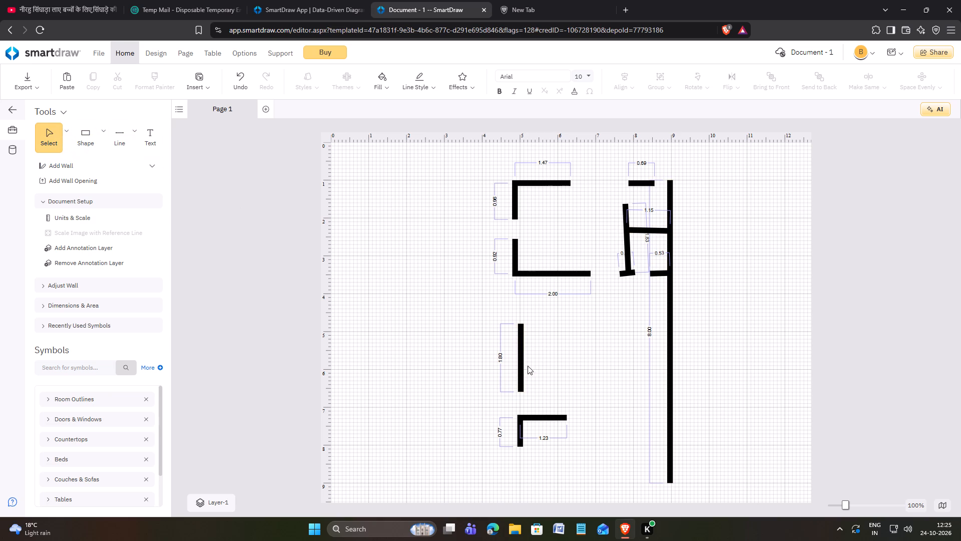
left_click_drag(522, 363, 517, 355)
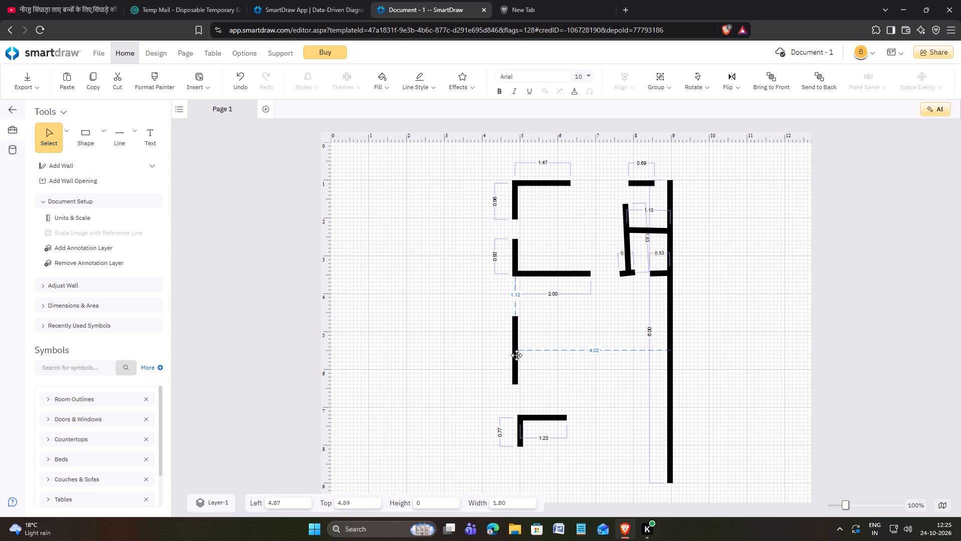
left_click_drag(517, 355, 517, 342)
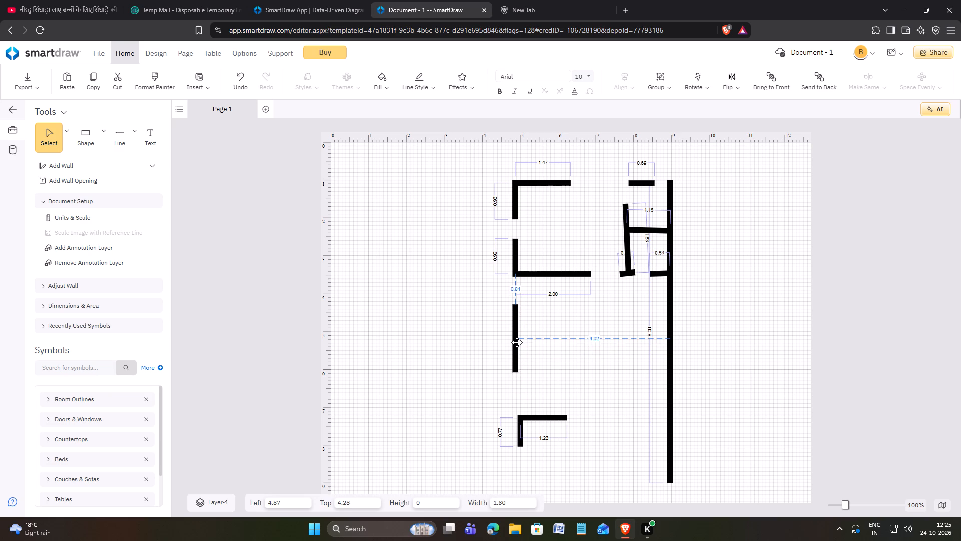
left_click_drag(517, 342, 517, 339)
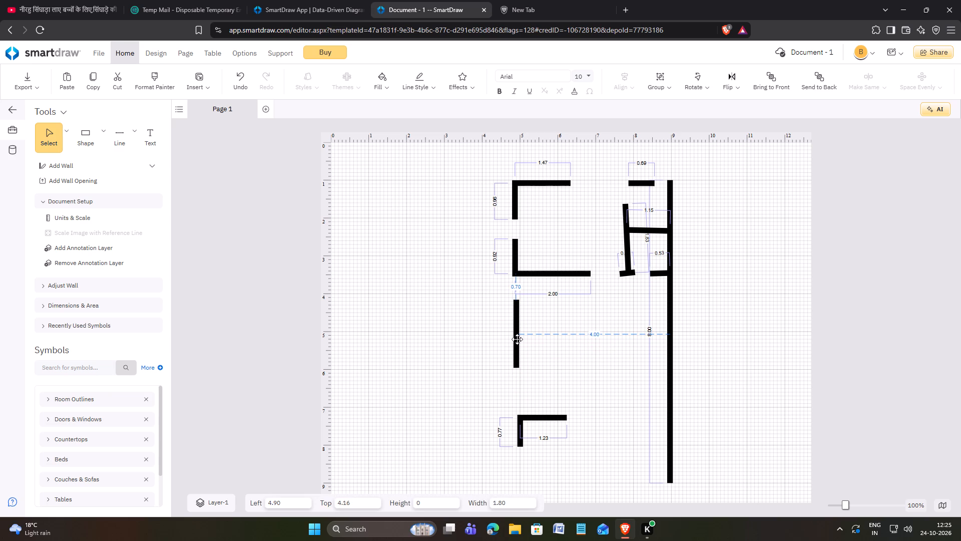
left_click_drag(517, 339, 517, 334)
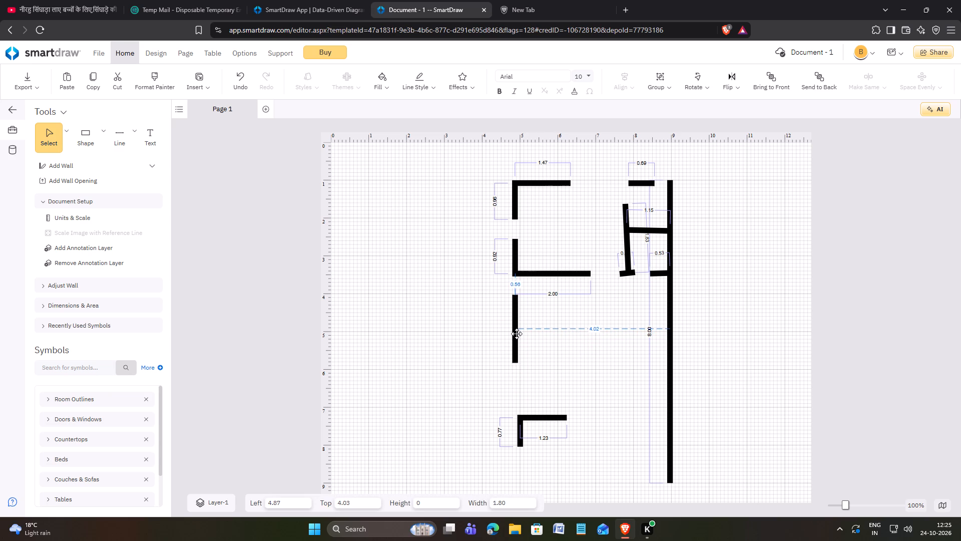
left_click_drag(517, 334, 517, 333)
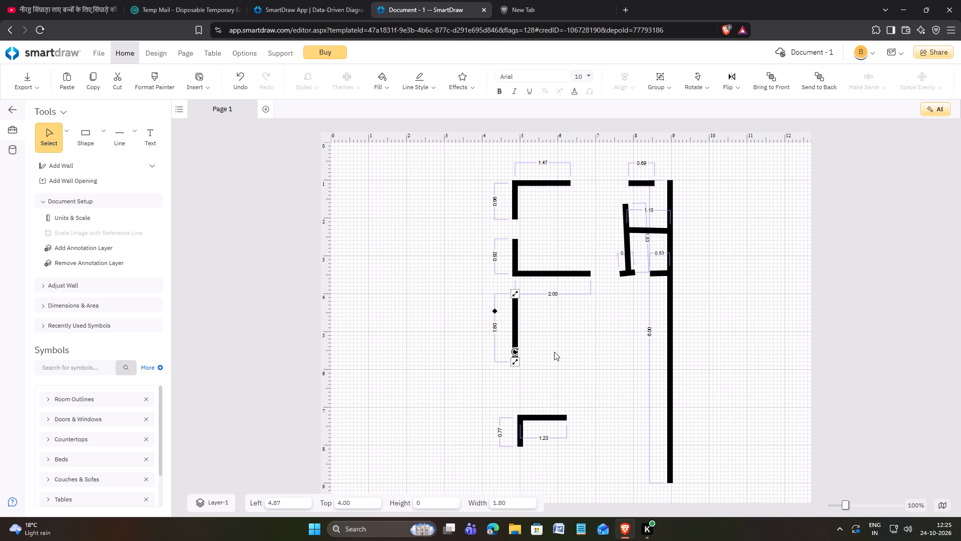
left_click(608, 357)
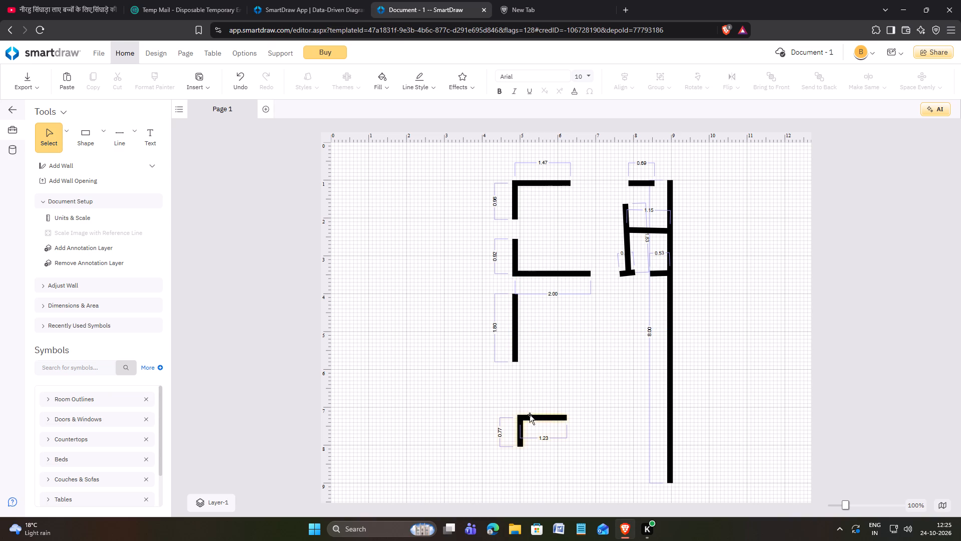
Move the corner formed by the 0.77 and 1.23 walls up to about 6.3, aligning it at 4.87 beneath the 1.80 wall.
left_click_drag(532, 419, 527, 381)
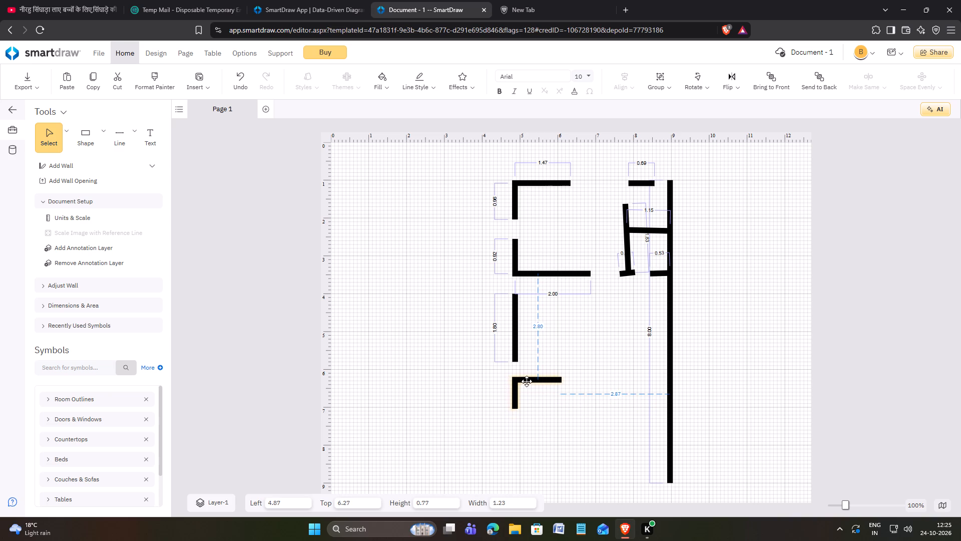
left_click_drag(527, 381, 527, 384)
left_click(627, 310)
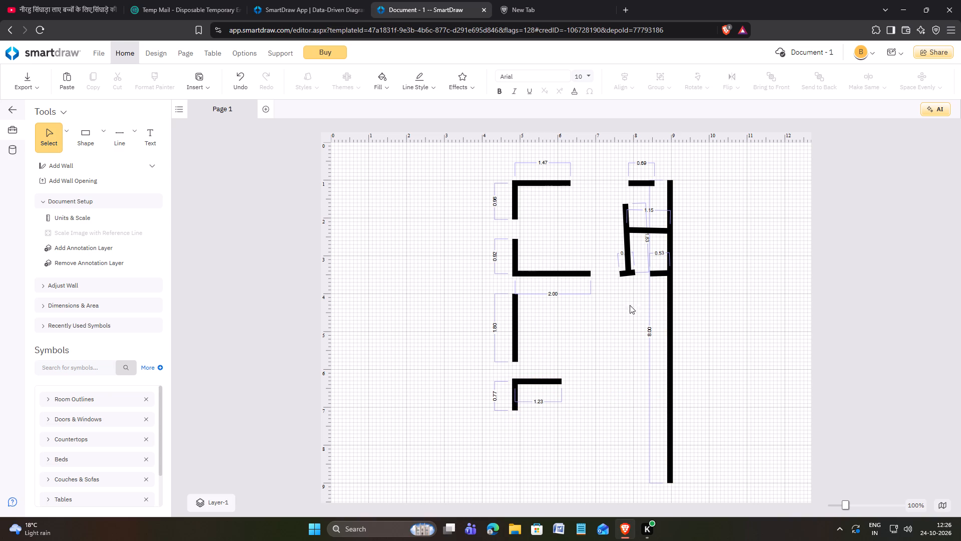
Straighten the slightly tilted 0.41 wall so it lies horizontally at about 3.48.
left_click(629, 275)
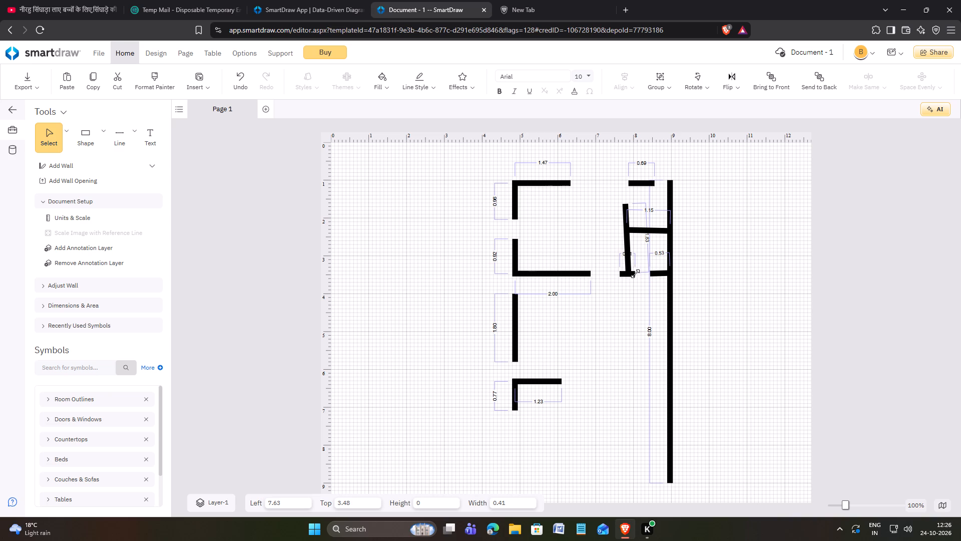
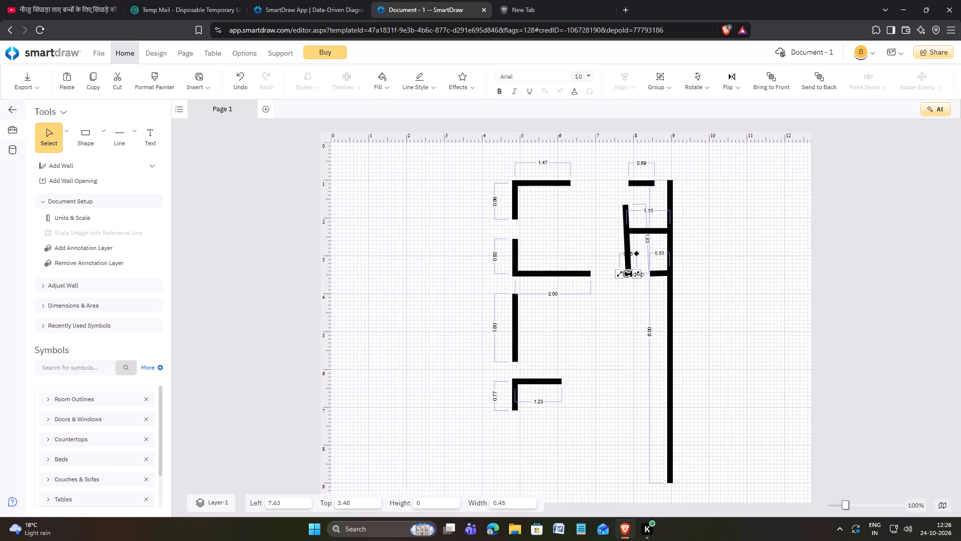
Straighten the tilted 1.83 wall so it stands vertically at about 7.84, about 1.81 long.
left_click(626, 209)
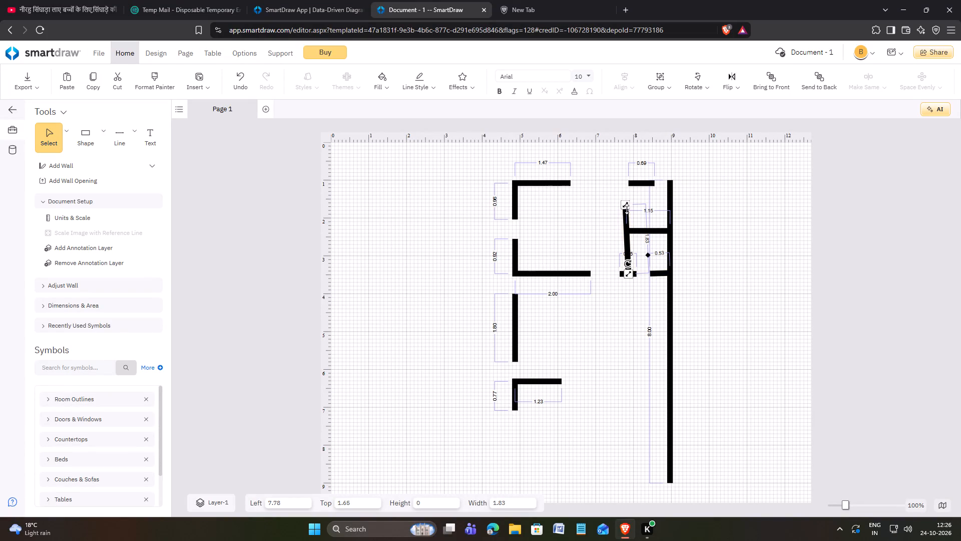
left_click(625, 206)
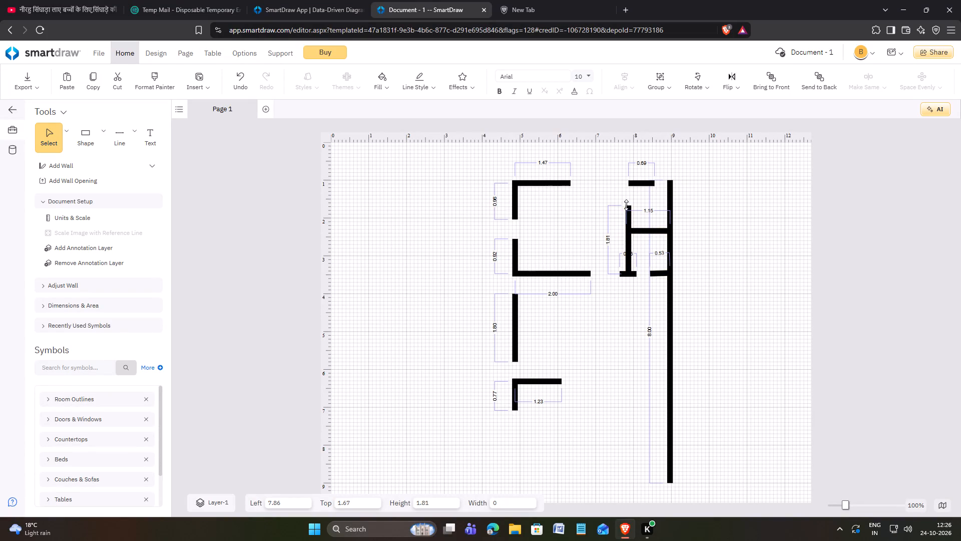
left_click(627, 243)
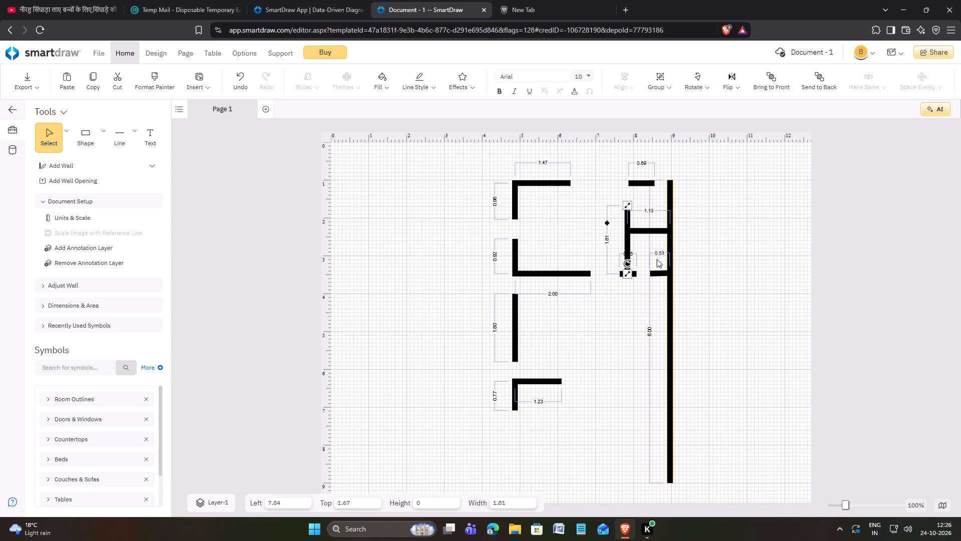
left_click(670, 254)
scroll(727, 260, "up", 4)
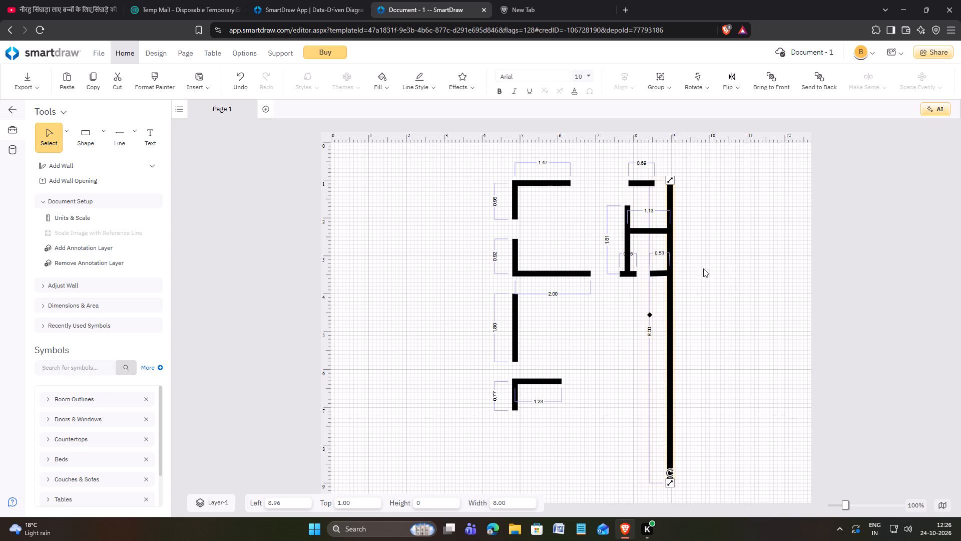
Move the short 0.69 top wall left to about 7.51, above the straightened vertical wall.
left_click_drag(638, 183, 626, 182)
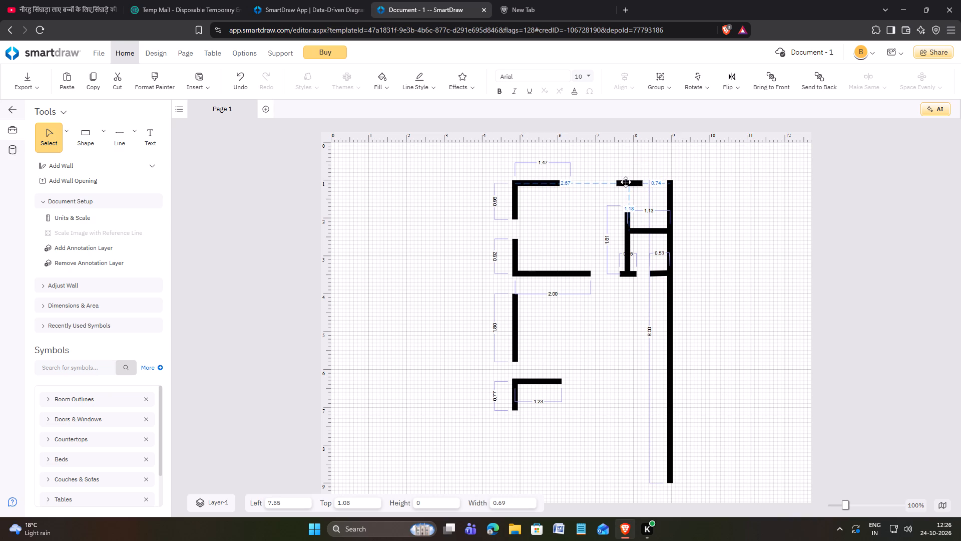
left_click_drag(626, 182, 624, 182)
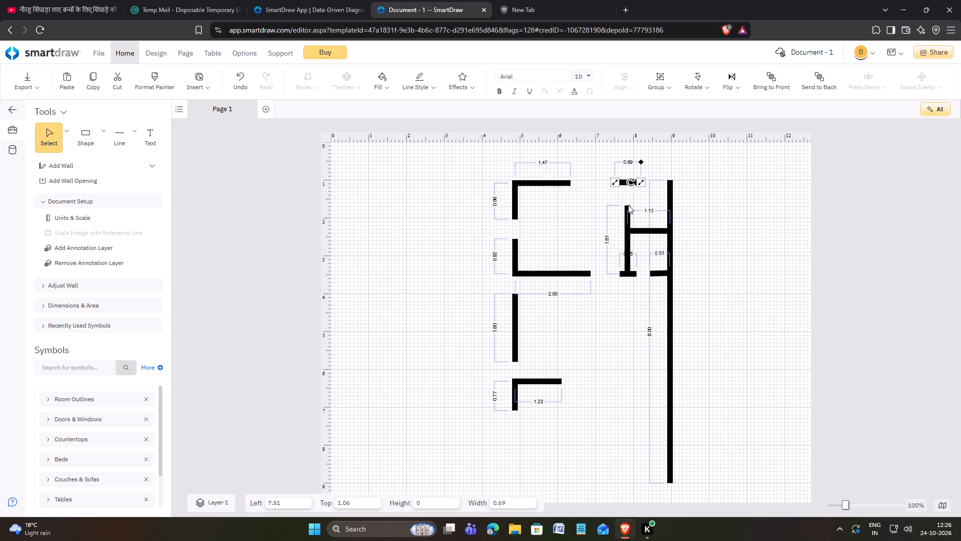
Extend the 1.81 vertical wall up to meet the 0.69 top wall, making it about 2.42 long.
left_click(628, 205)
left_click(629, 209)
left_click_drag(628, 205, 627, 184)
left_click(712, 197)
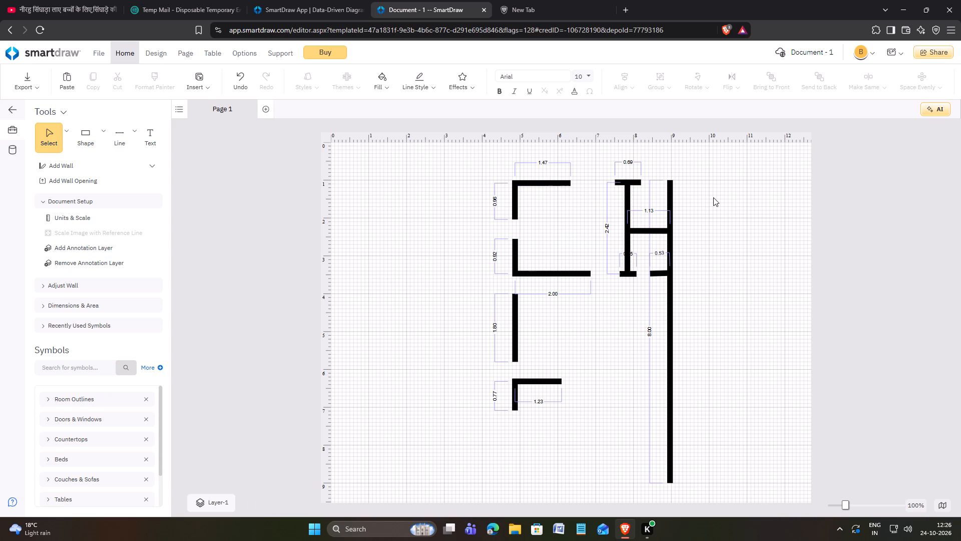
Shorten the 2.42 vertical wall from its upper end to about 1.85, leaving a gap below the 0.69 wall.
left_click(626, 196)
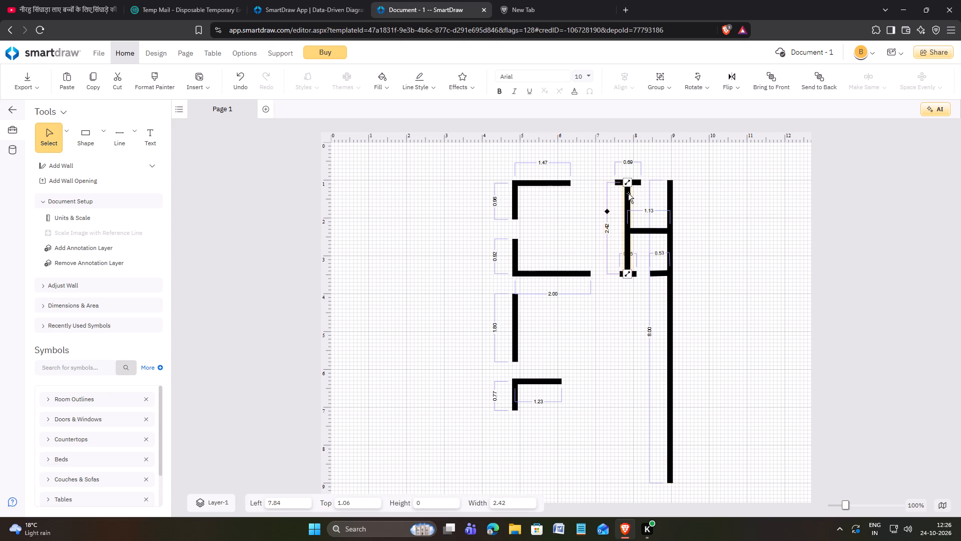
left_click_drag(629, 183, 630, 199)
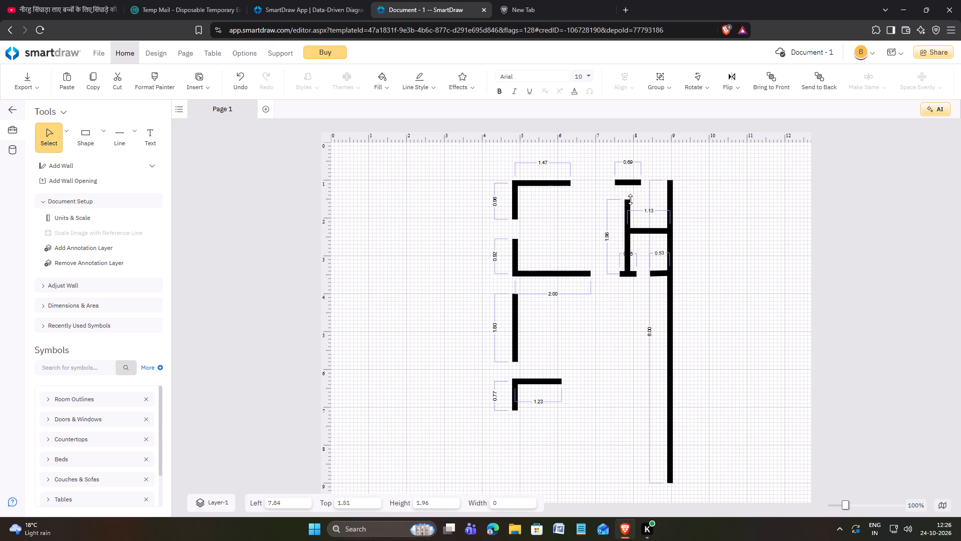
left_click_drag(630, 199, 630, 206)
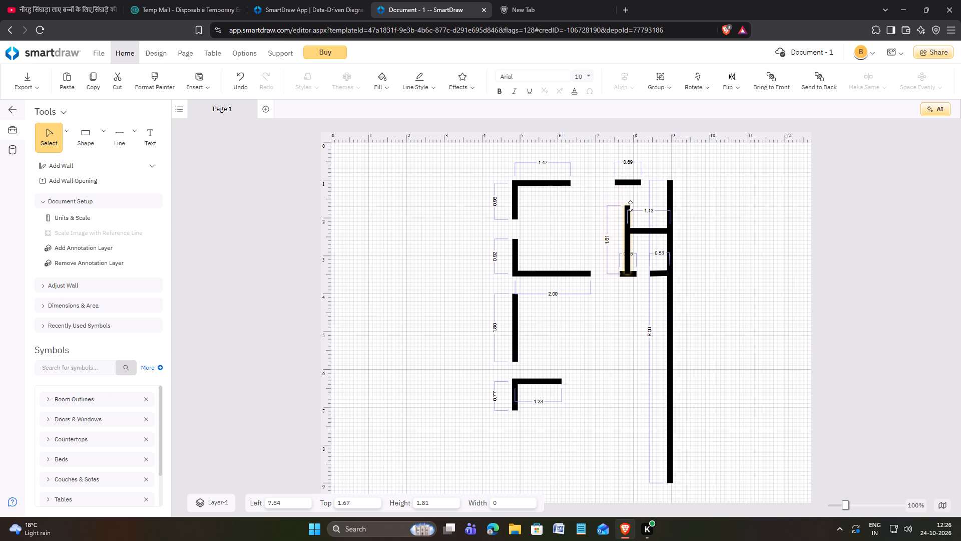
left_click_drag(630, 206, 630, 203)
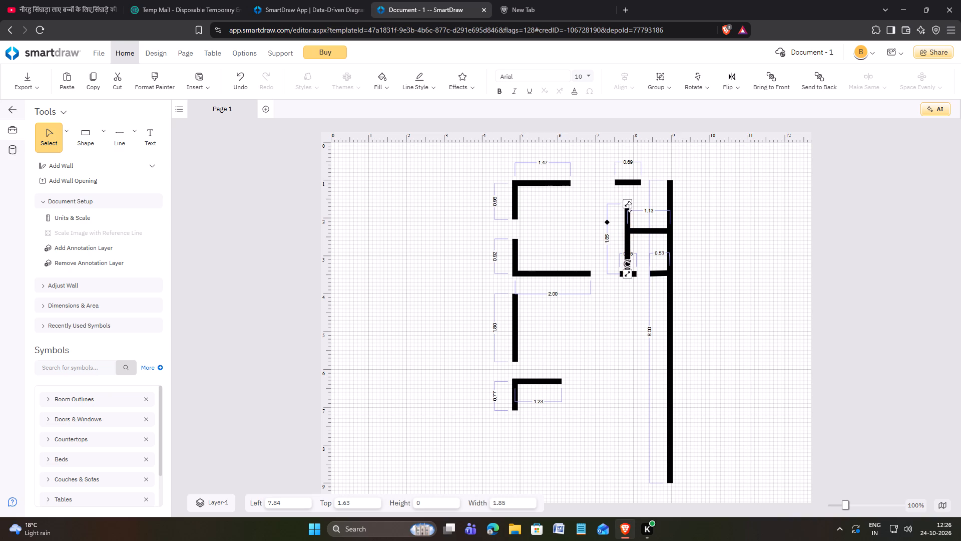
Shorten the 0.45 horizontal wall at the foot of the 1.85 wall from its right end to about 0.37.
left_click(635, 274)
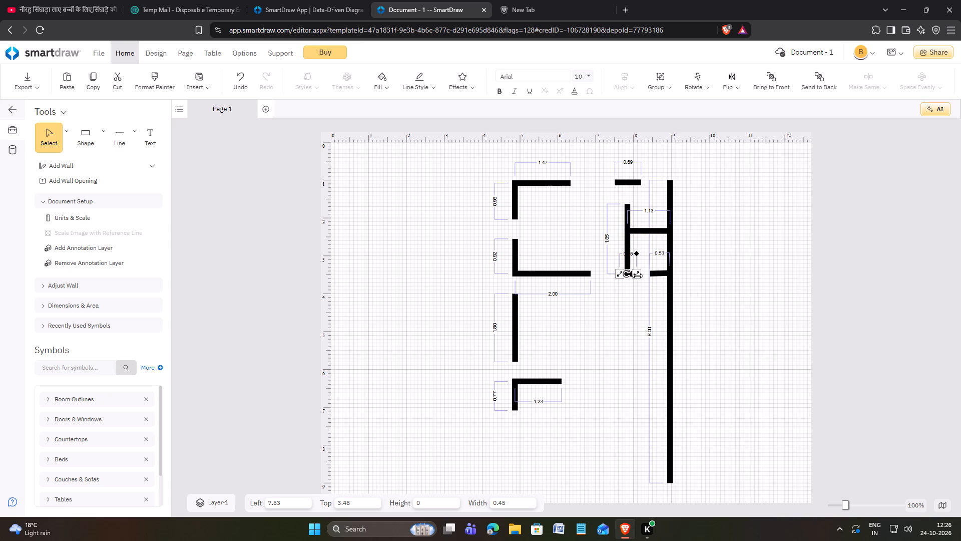
left_click(637, 276)
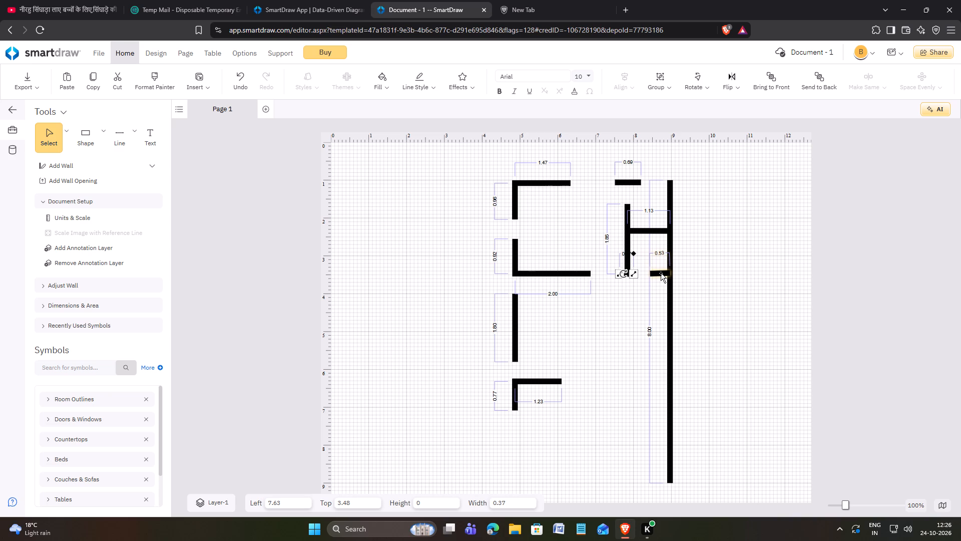
Straighten the slightly tilted 0.53 wall so it lies horizontally at about 3.47, meeting the 8.00 wall.
left_click(658, 271)
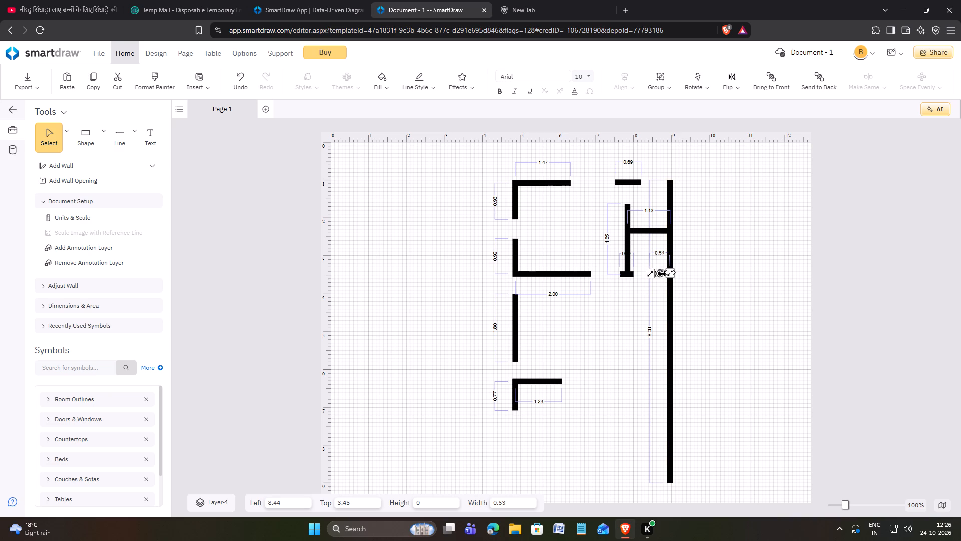
left_click(672, 275)
left_click(642, 293)
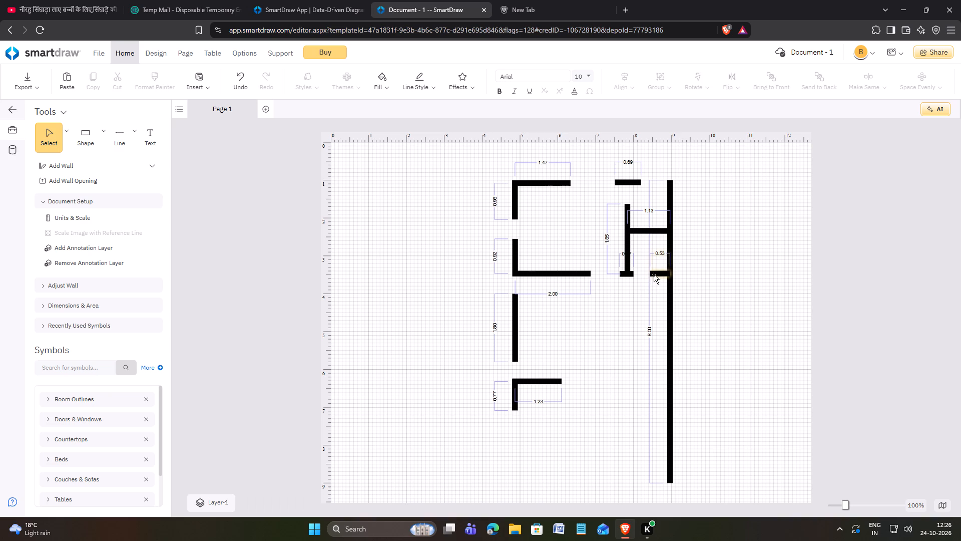
left_click(654, 274)
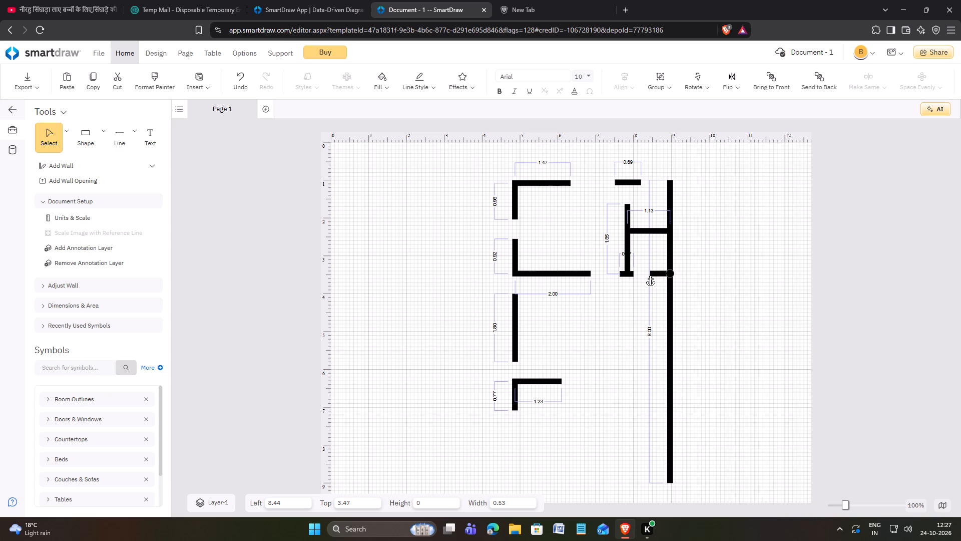
left_click(727, 265)
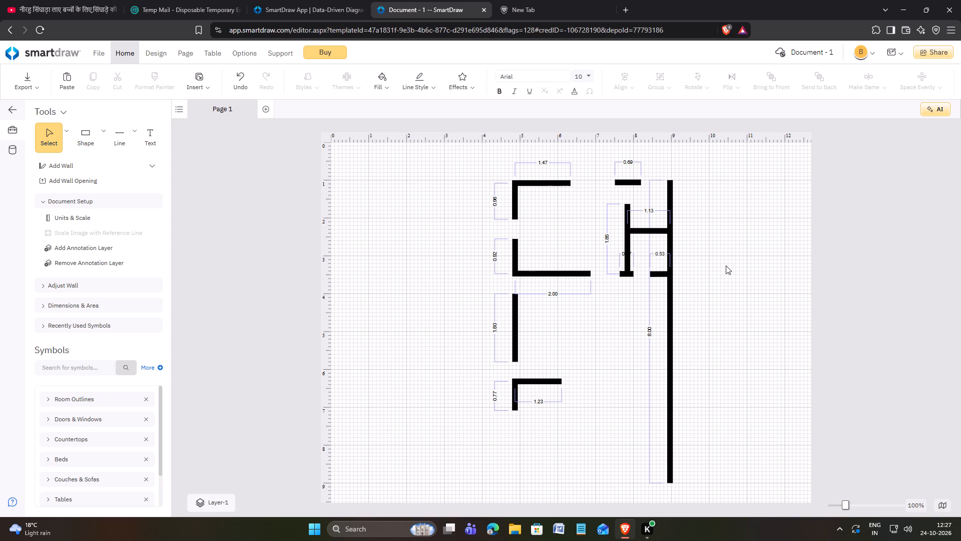
left_click(656, 275)
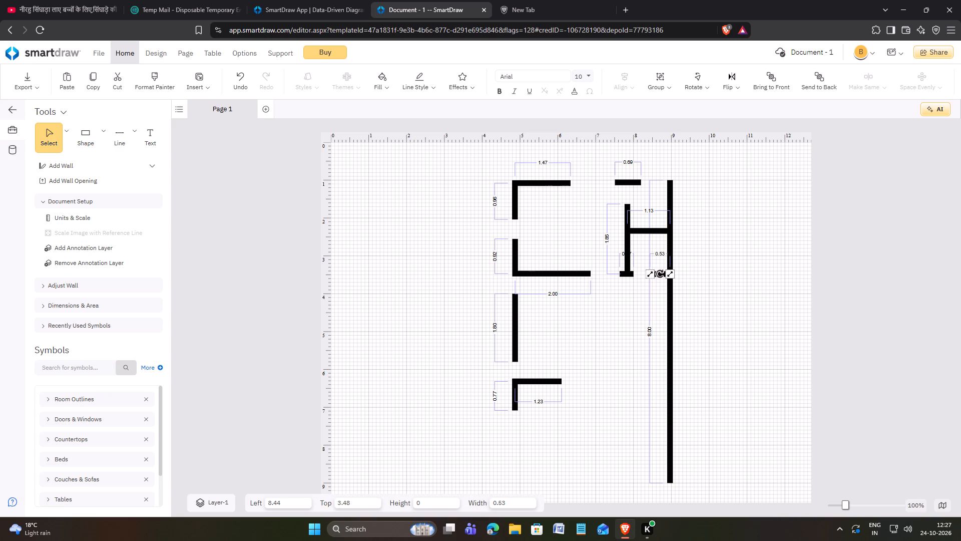
left_click(721, 277)
left_click(655, 275)
left_click(733, 264)
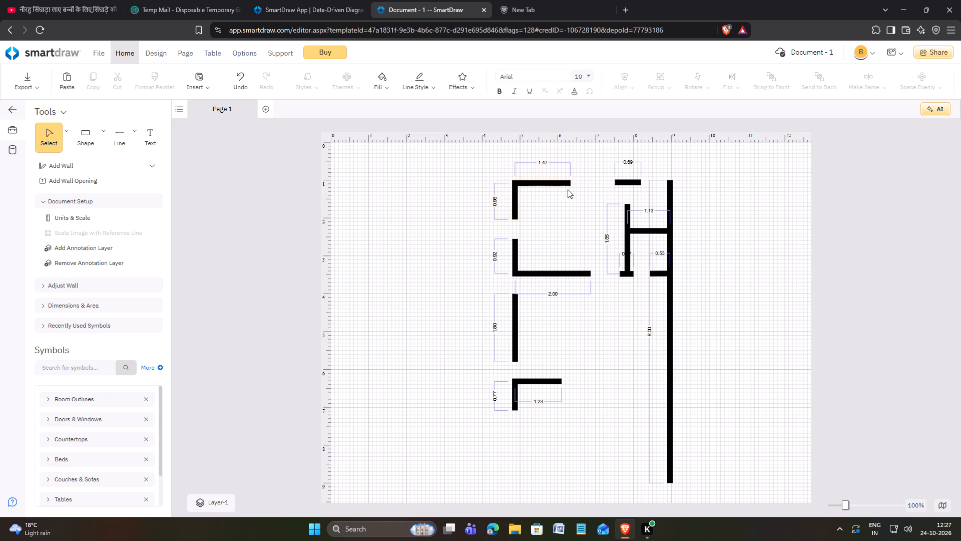
Extend the 2.00 horizontal wall to the right to about 2.33, narrowing the gap beside the 0.37 wall.
left_click(589, 275)
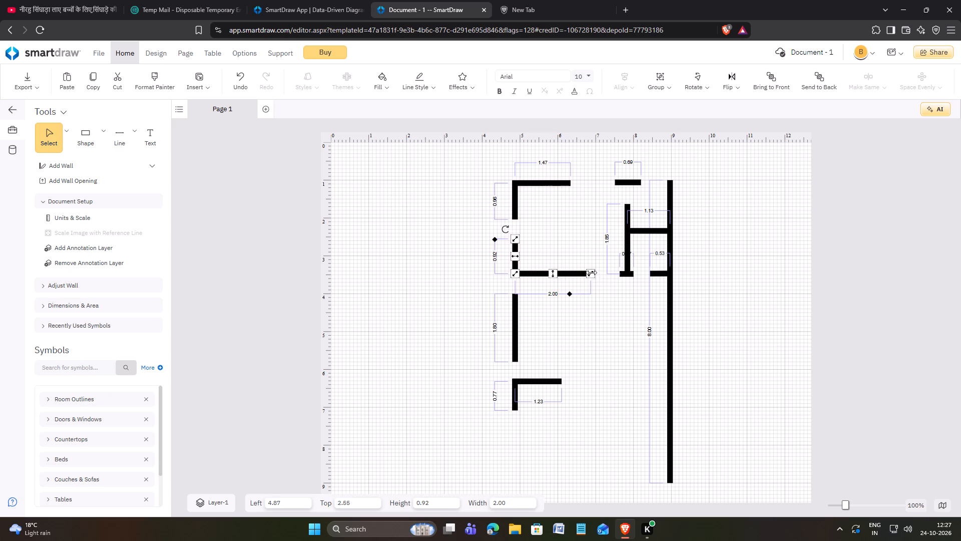
left_click_drag(591, 273, 604, 273)
left_click(630, 274)
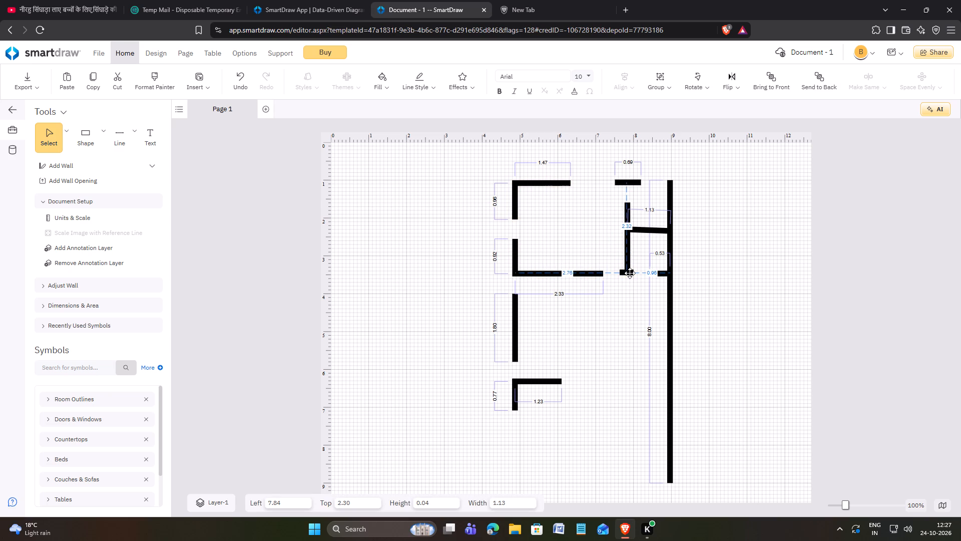
left_click(733, 260)
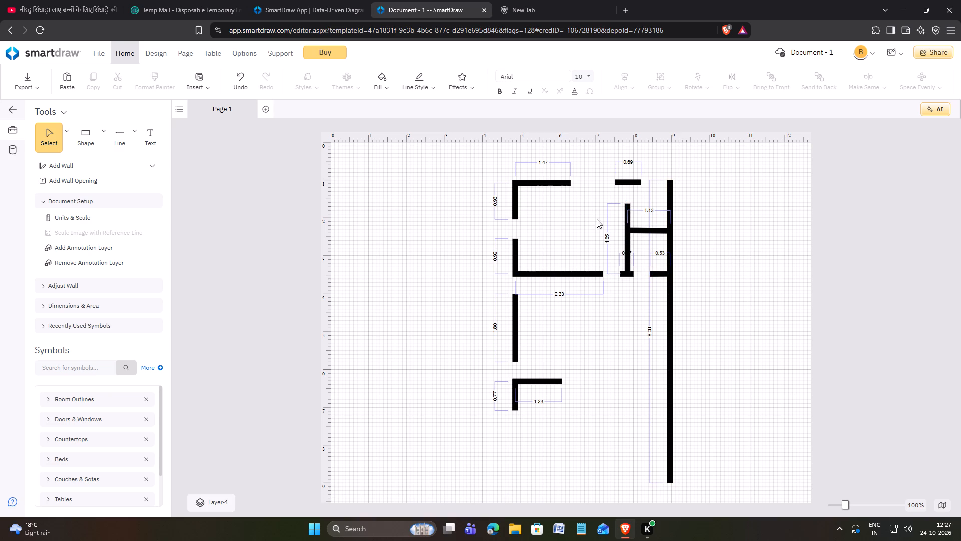
Shift the 0.69 top wall to about 7.55 and extend its right end to a length of about 1.00.
left_click(625, 184)
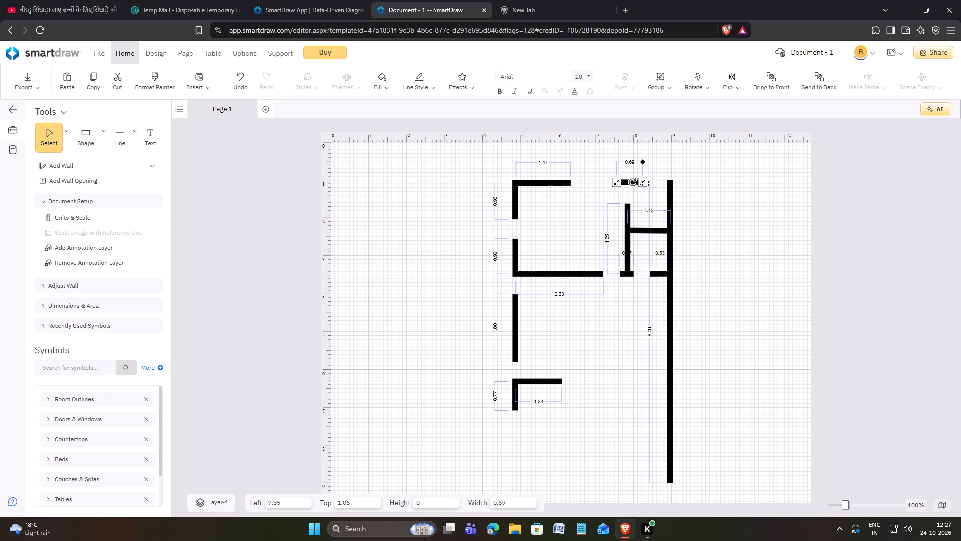
left_click_drag(644, 183, 655, 183)
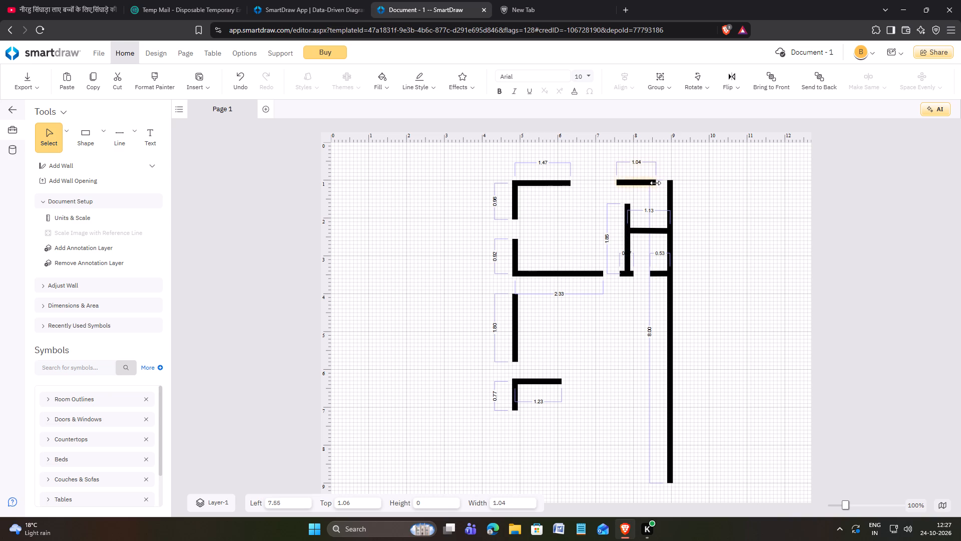
left_click_drag(655, 183, 654, 183)
left_click(719, 187)
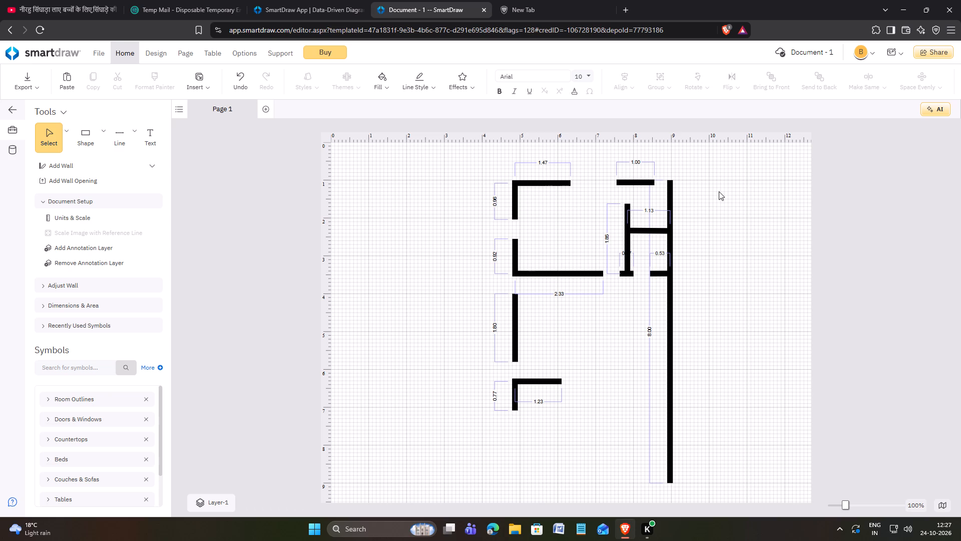
Extend the 1.47 wall of the upper-left corner to the right to about 1.92.
left_click(555, 184)
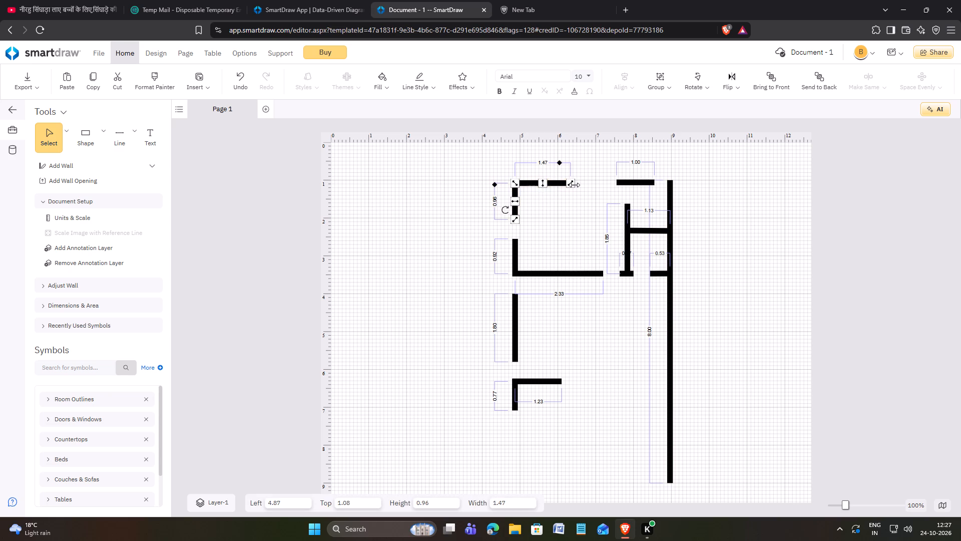
left_click_drag(574, 185, 584, 183)
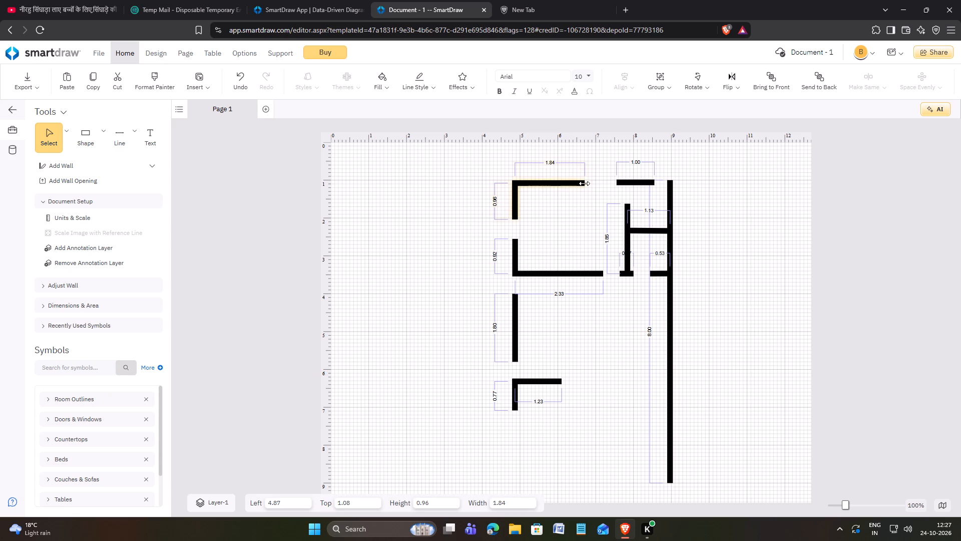
left_click_drag(584, 183, 587, 183)
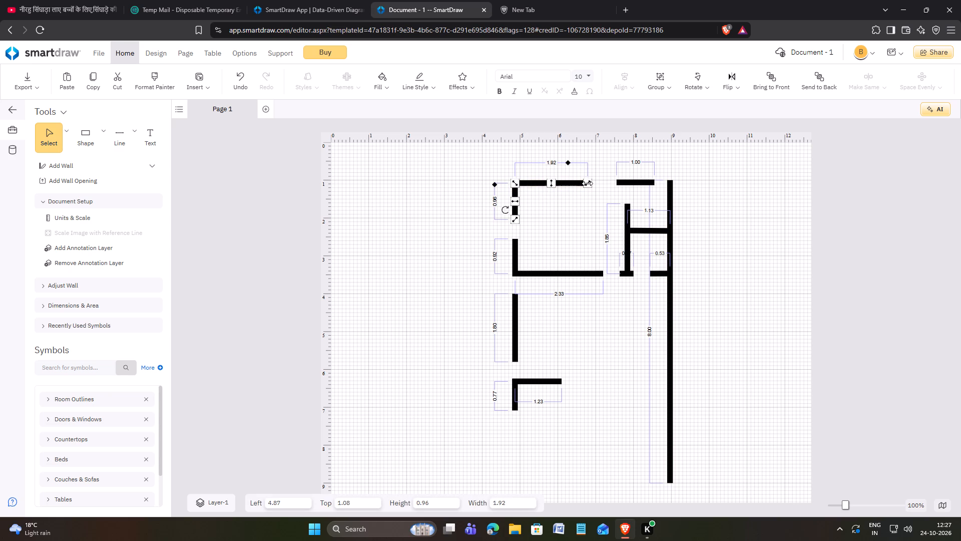
left_click(735, 231)
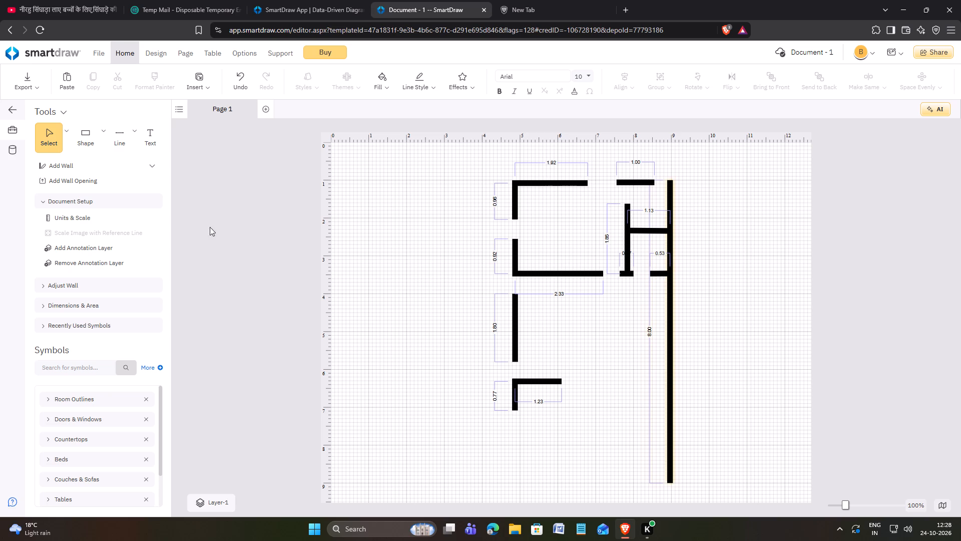
Add a rectangle in the inner corner of the upper-left room, sized about 1.08 wide by 0.36 high.
left_click(103, 139)
left_click(111, 173)
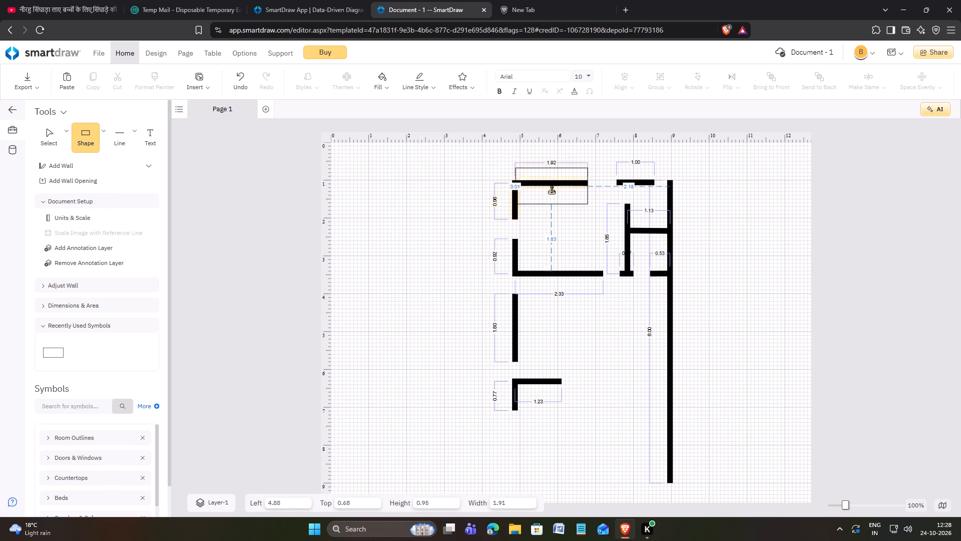
left_click(553, 203)
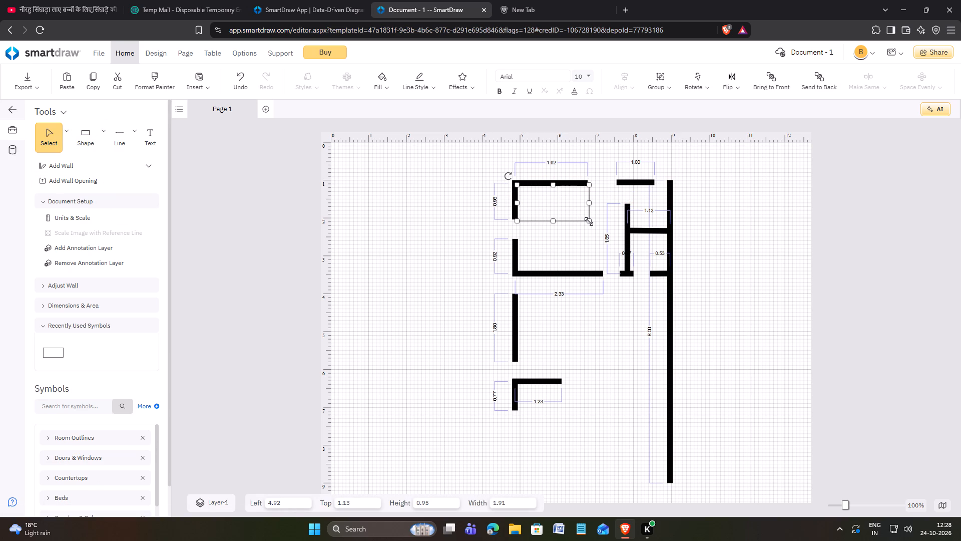
left_click_drag(590, 222, 557, 200)
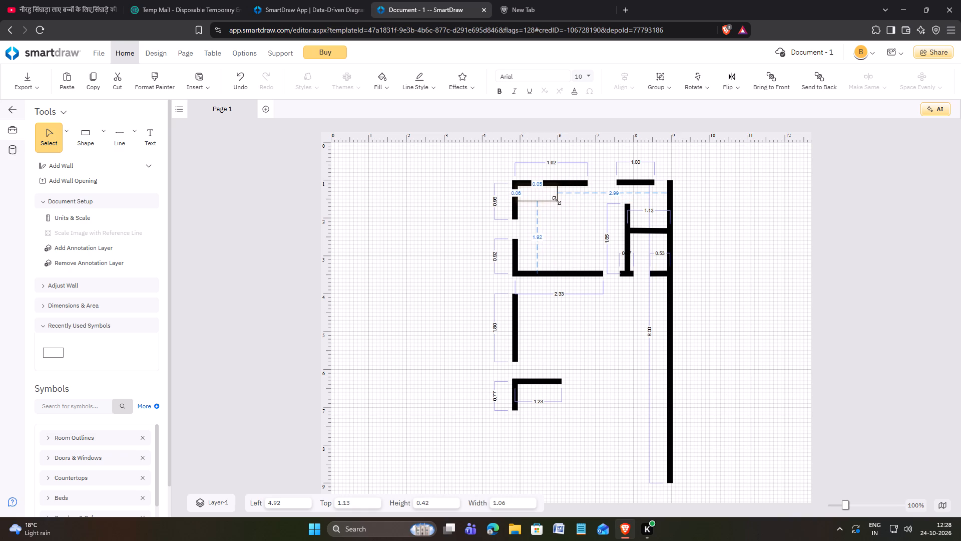
left_click_drag(557, 200, 558, 198)
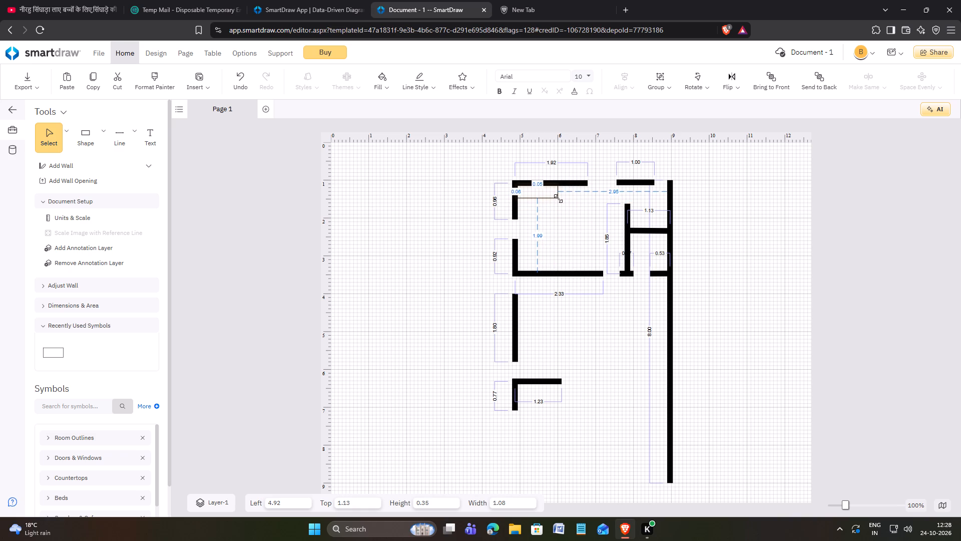
left_click_drag(558, 198, 558, 199)
left_click(723, 214)
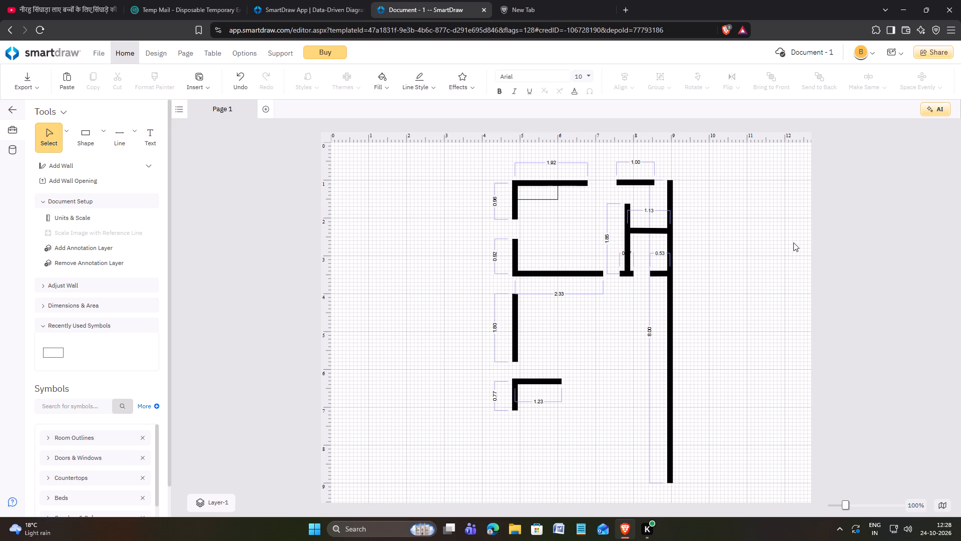
left_click(778, 273)
Shorten the 1.80 vertical wall from its lower end to about 1.35.
left_click(516, 332)
left_click_drag(516, 362, 516, 345)
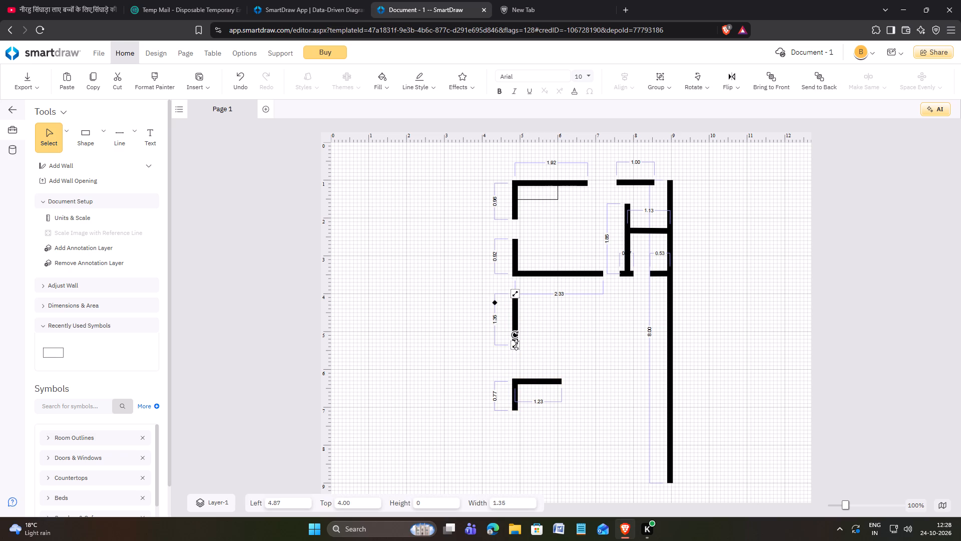
Move the L-shaped 0.77 by 1.23 corner wall straight up to a top position of about 5.94.
left_click_drag(533, 381, 533, 370)
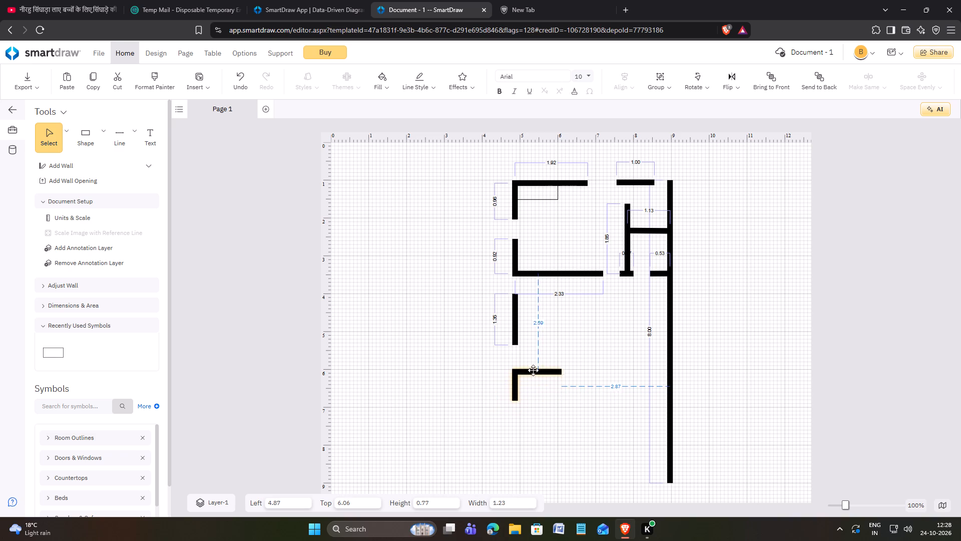
left_click_drag(533, 370, 533, 367)
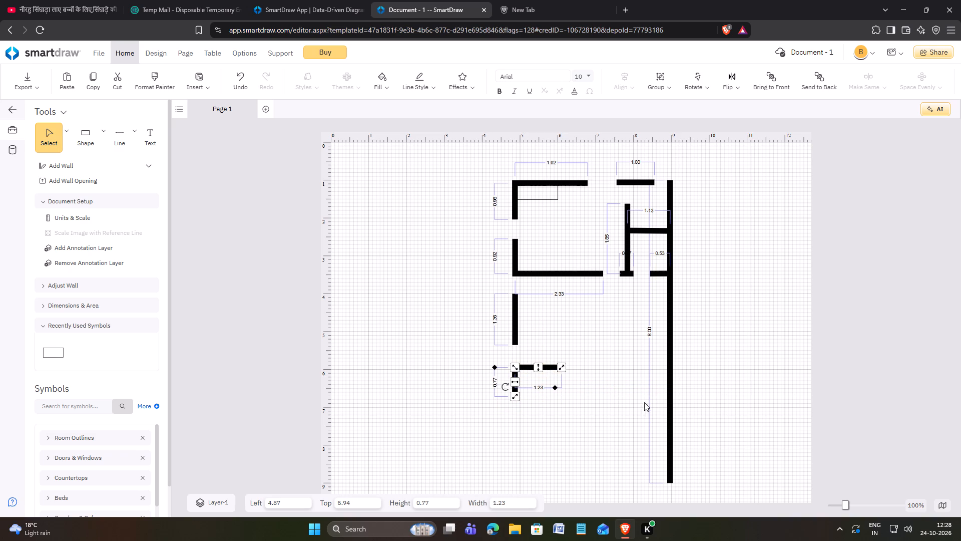
left_click(579, 425)
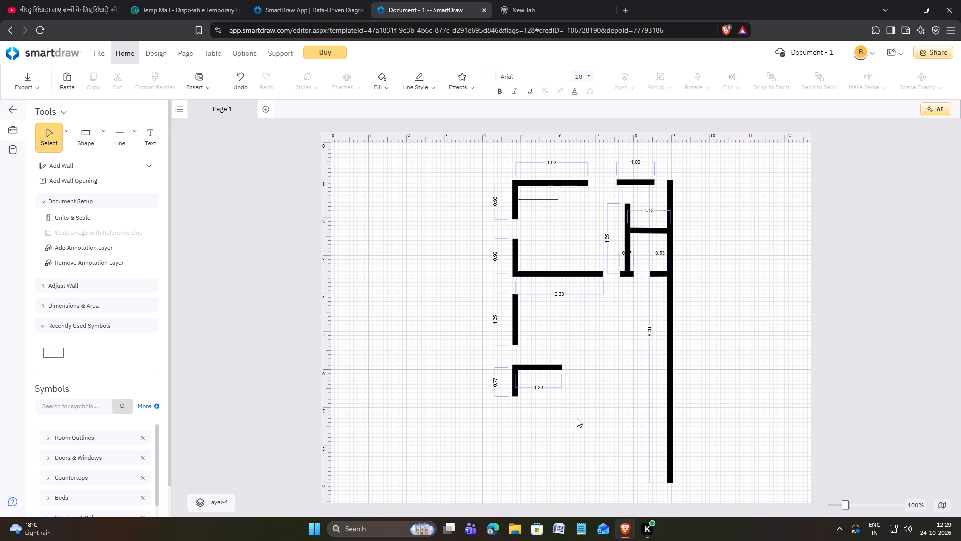
Draw a horizontal wall about 1.21 long at about 5.91, ending on the 8.00 vertical wall.
left_click(96, 164)
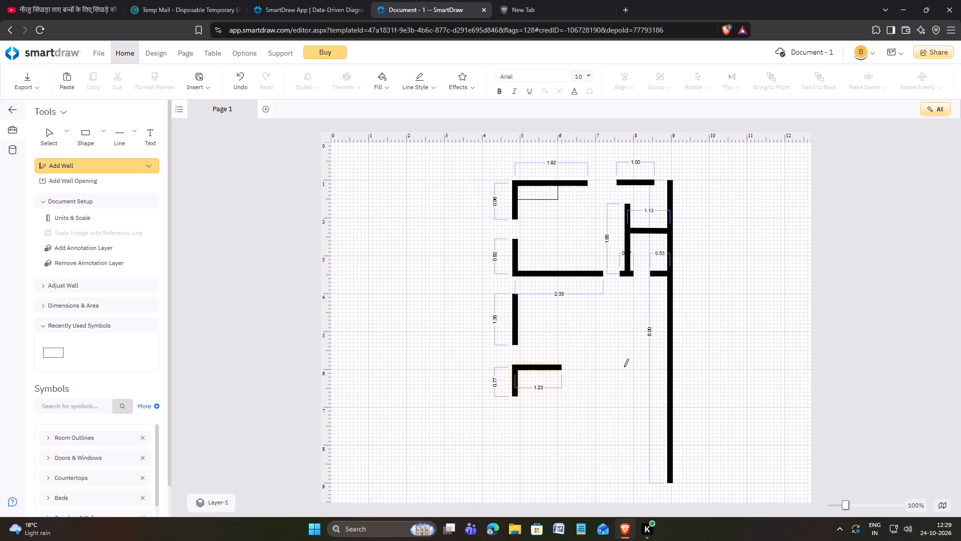
left_click_drag(624, 367, 664, 365)
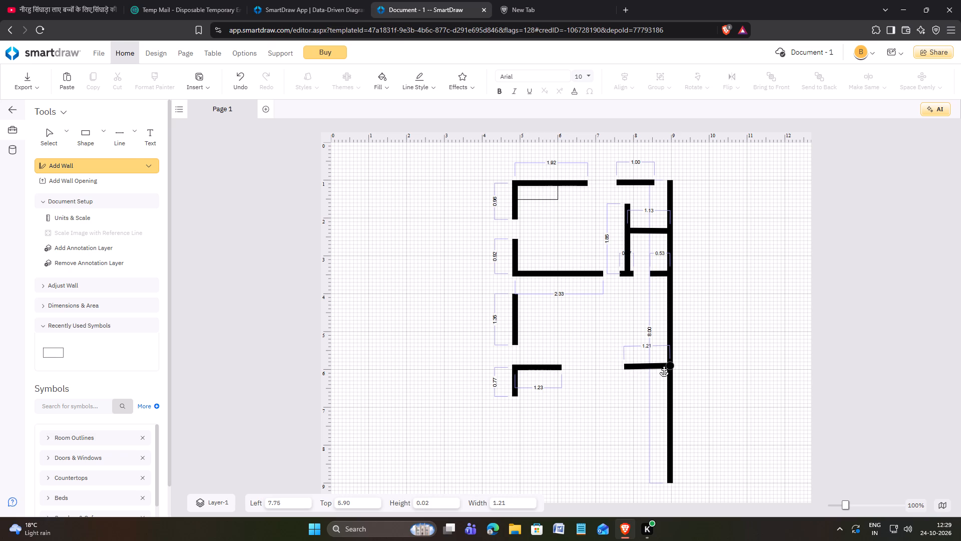
left_click_drag(664, 365, 664, 366)
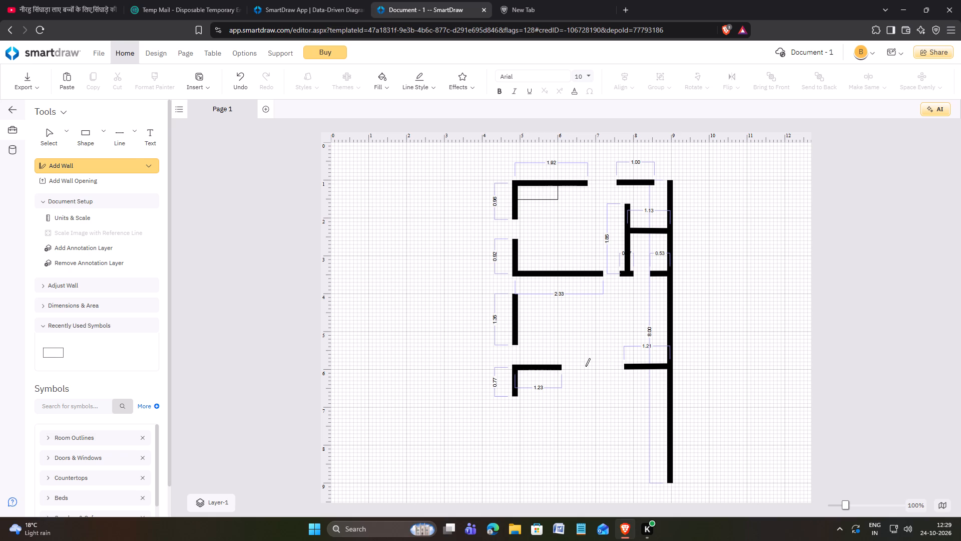
Draw a vertical wall about 3.07 long at about 6.74, running down from 5.91 between the 1.23 and 1.21 walls.
left_click(586, 366)
left_click_drag(586, 366, 584, 464)
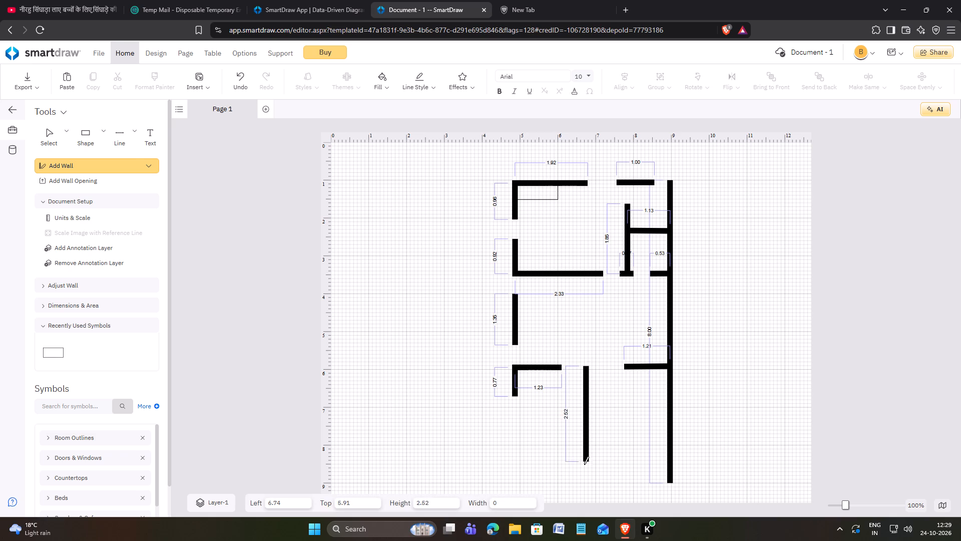
left_click_drag(584, 464, 590, 483)
left_click_drag(590, 483, 589, 482)
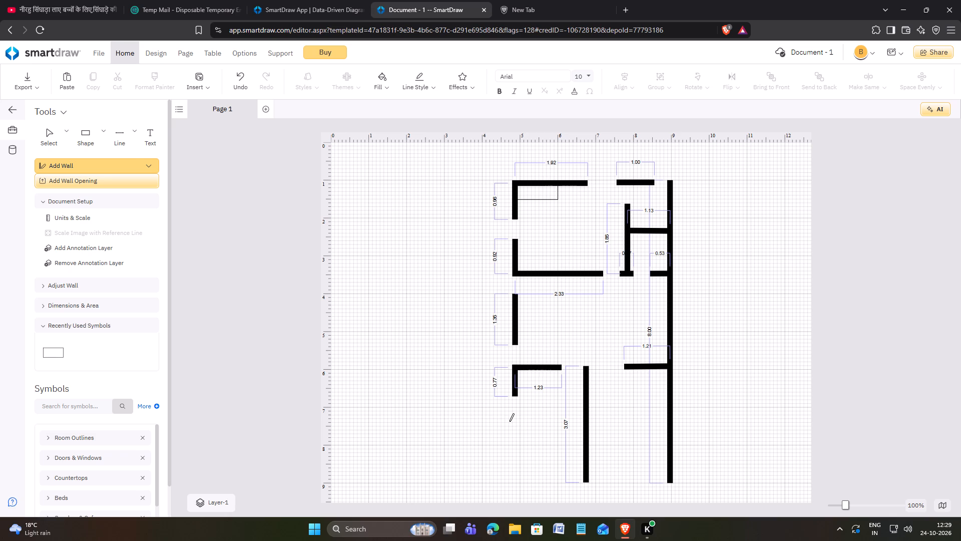
Draw an L-shaped wall below the 0.77 wall, starting at about 7.23, with a 1.85 vertical leg and a 1.41 bottom leg.
left_click_drag(515, 416, 515, 440)
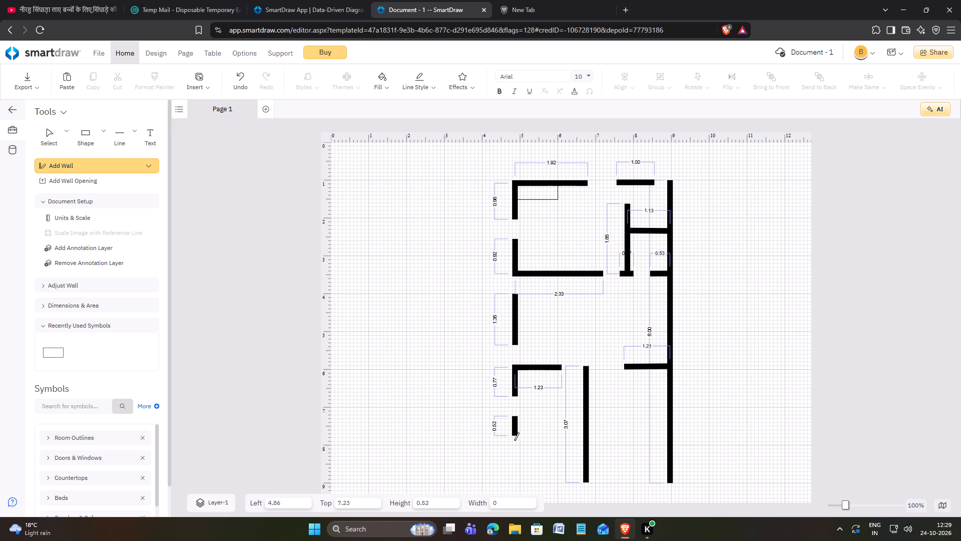
left_click_drag(515, 440, 515, 486)
left_click_drag(515, 486, 516, 486)
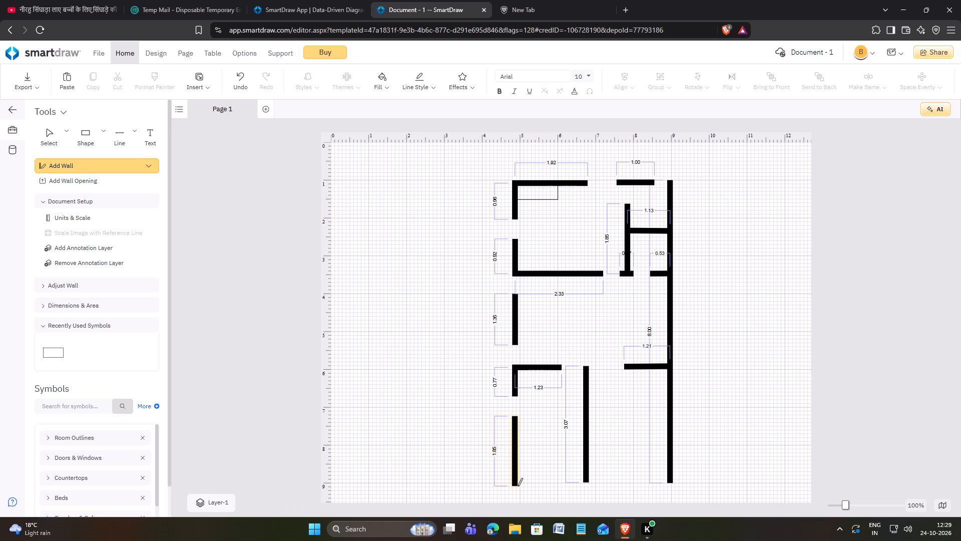
left_click_drag(517, 486, 569, 485)
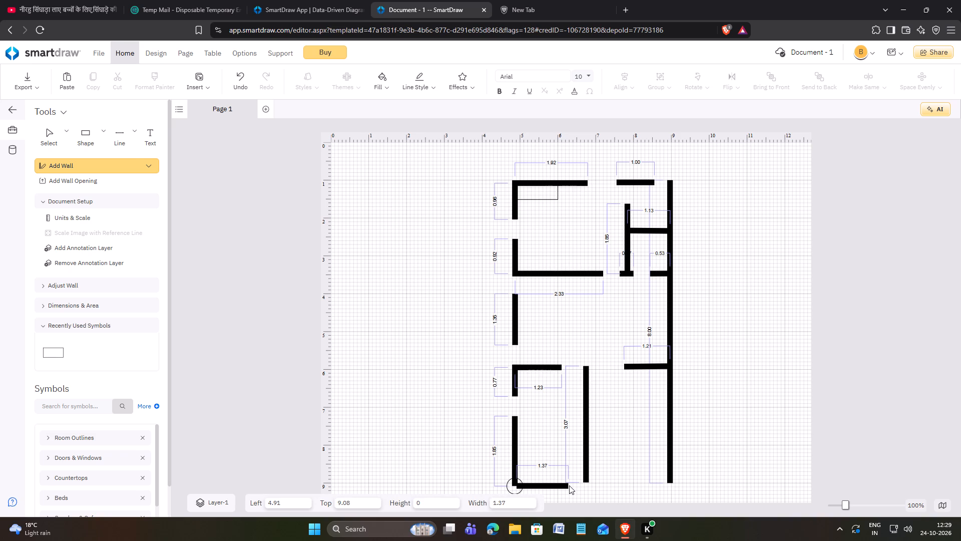
left_click_drag(569, 485, 570, 485)
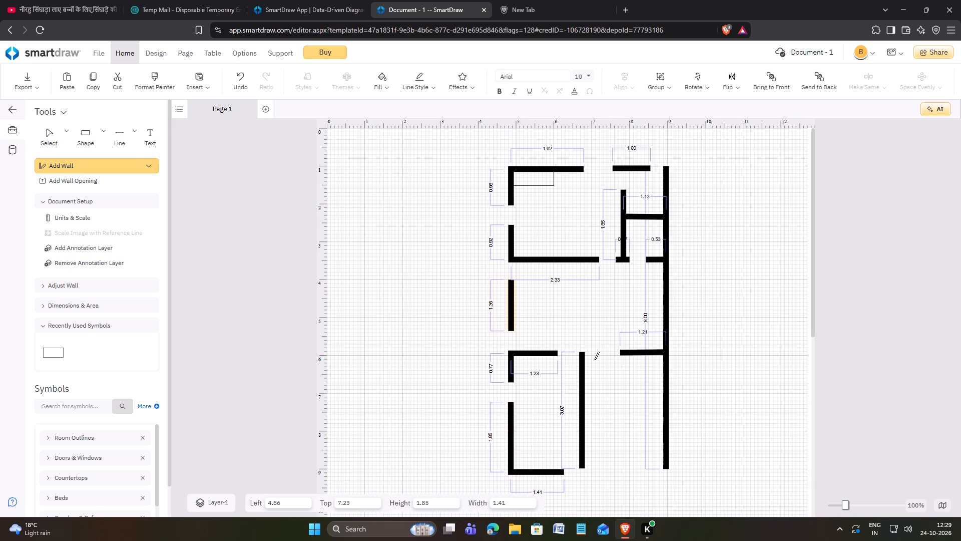
Shorten the 3.07 vertical wall from its lower end to about 1.84.
left_click(52, 136)
left_click(583, 394)
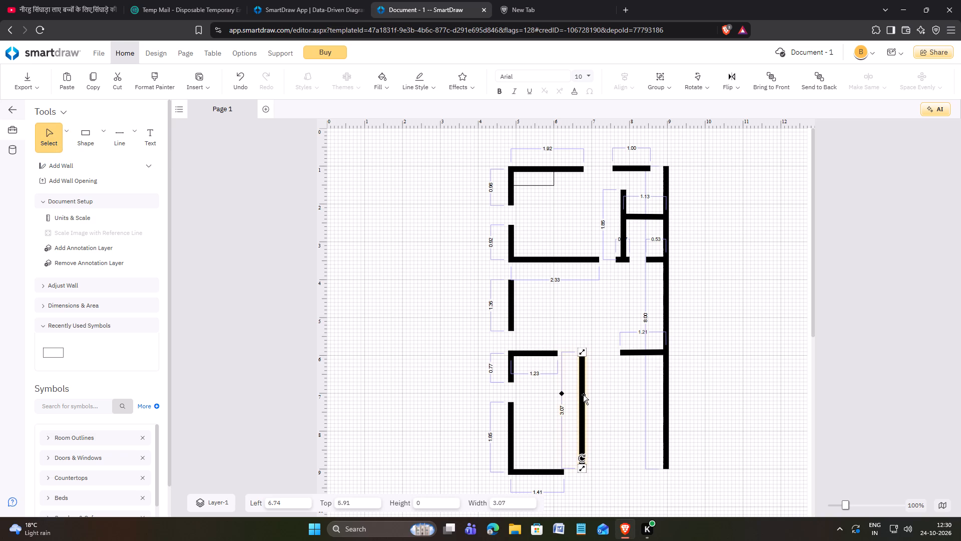
left_click(529, 353)
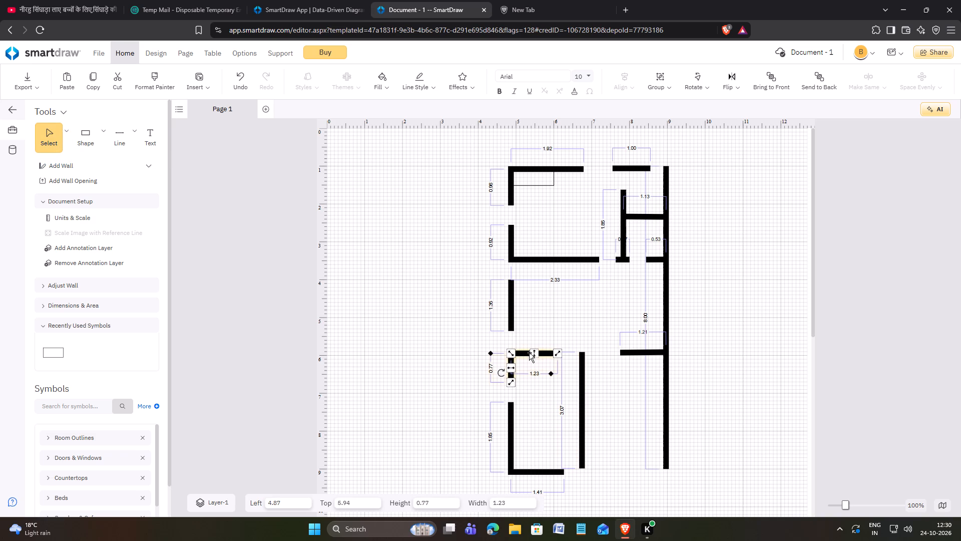
left_click(514, 434)
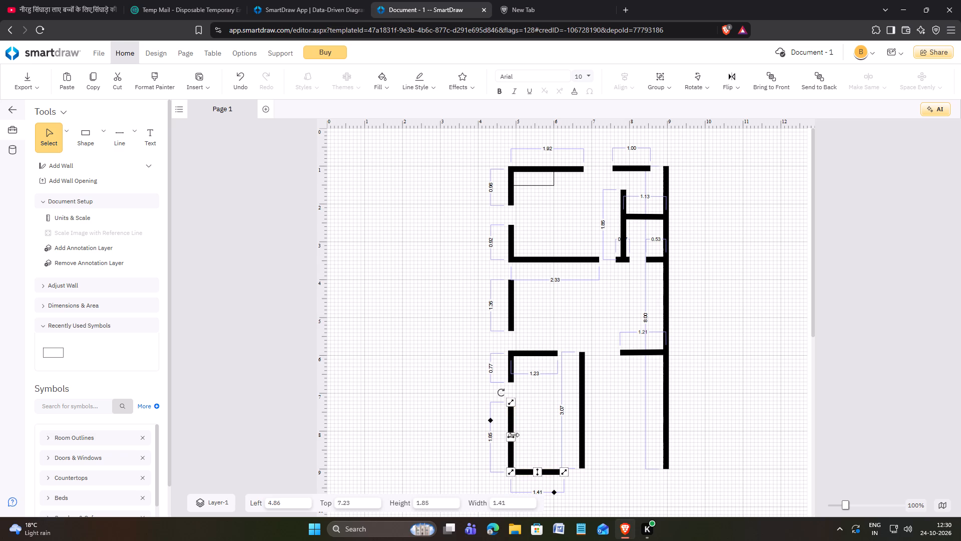
left_click(539, 426)
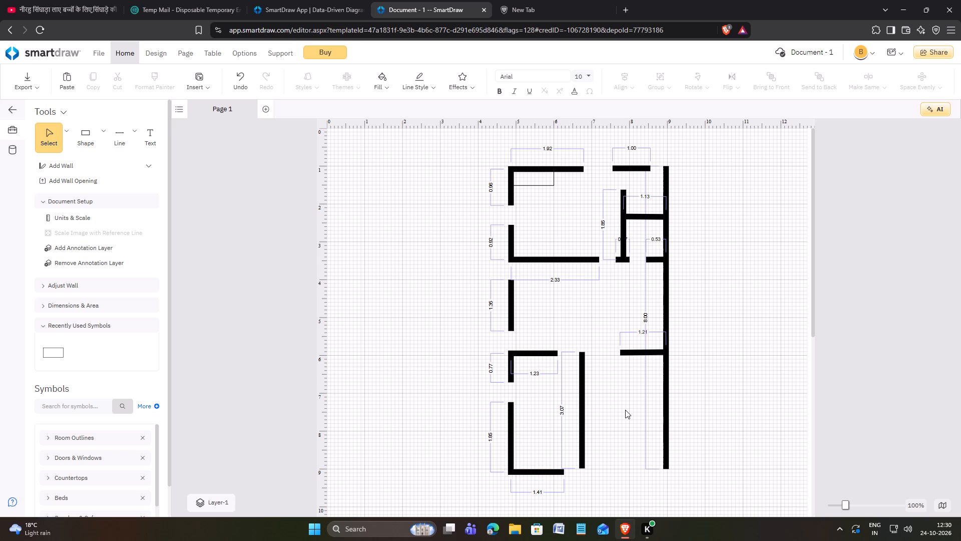
left_click(580, 426)
left_click_drag(583, 470, 584, 435)
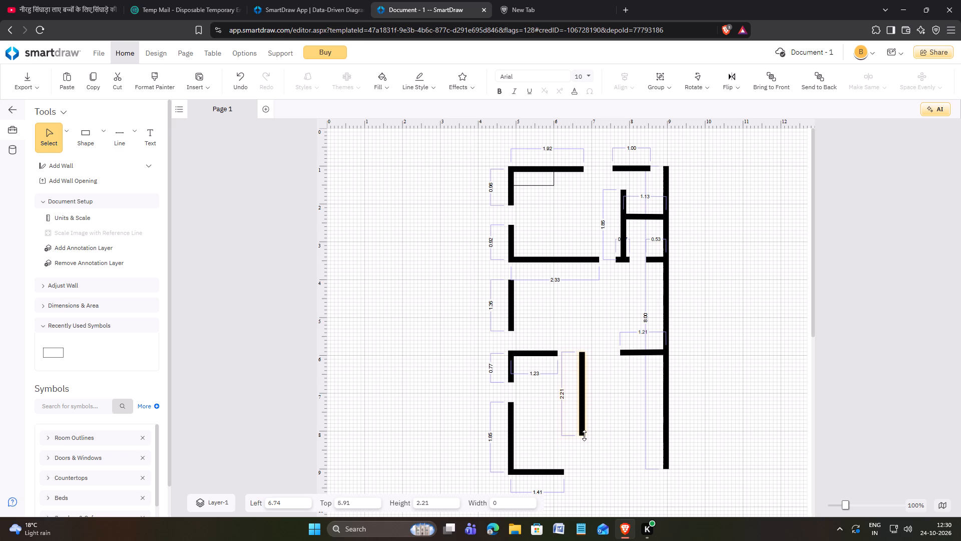
left_click_drag(584, 435, 584, 433)
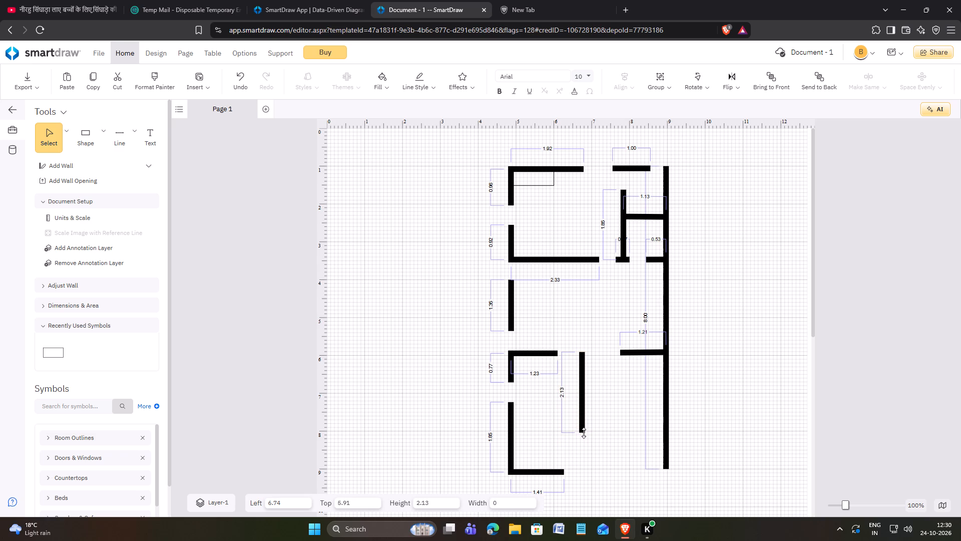
left_click_drag(584, 433, 584, 421)
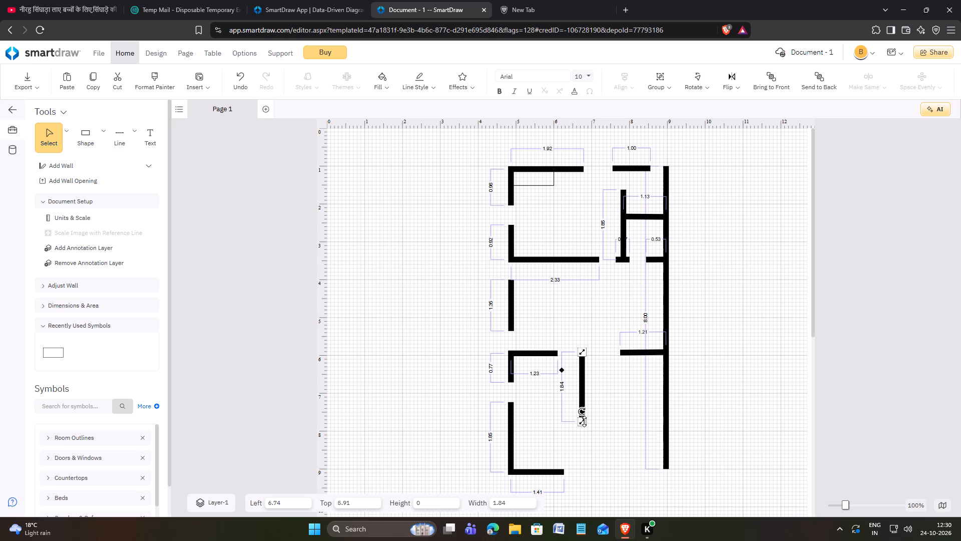
left_click(622, 433)
Extend the 8.00 vertical wall downward to about 8.63.
left_click(667, 463)
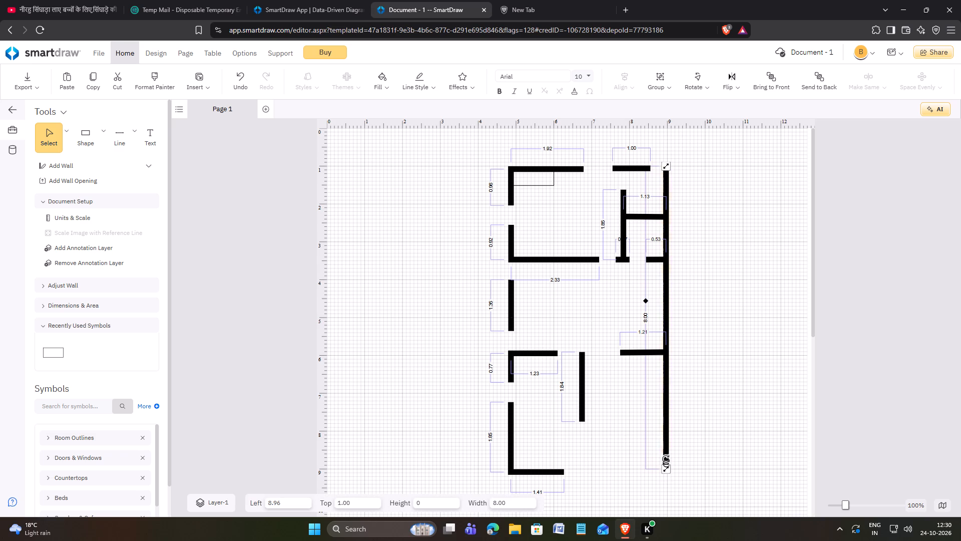
left_click_drag(665, 472, 665, 487)
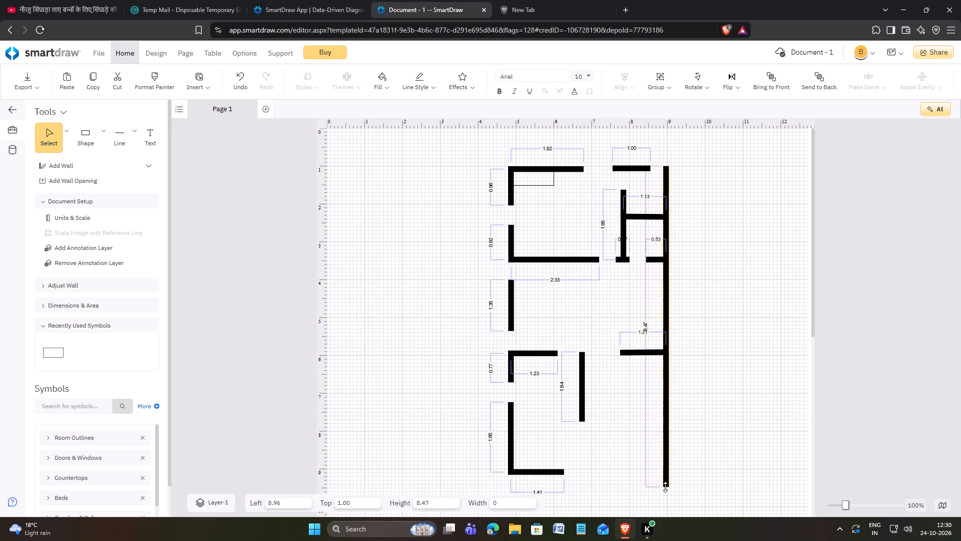
left_click_drag(665, 487, 666, 493)
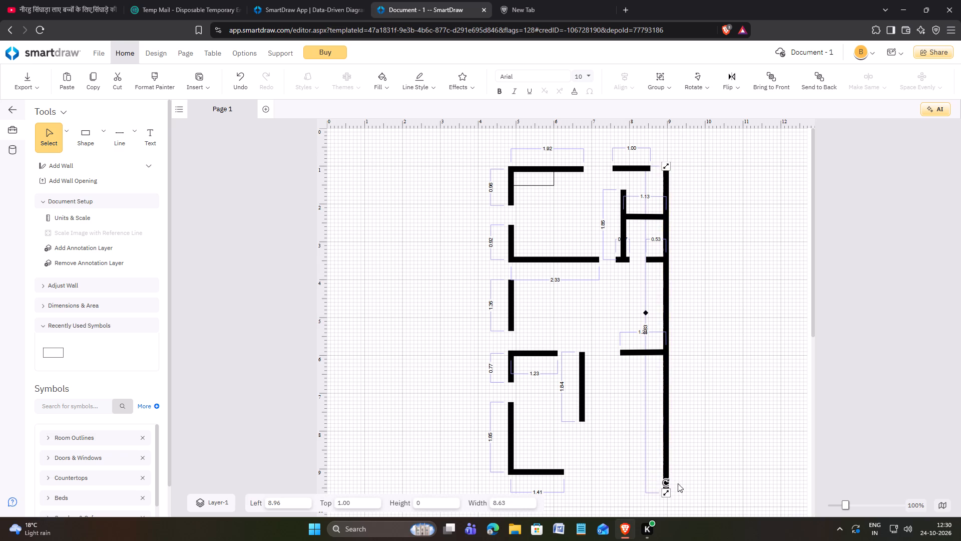
left_click(709, 473)
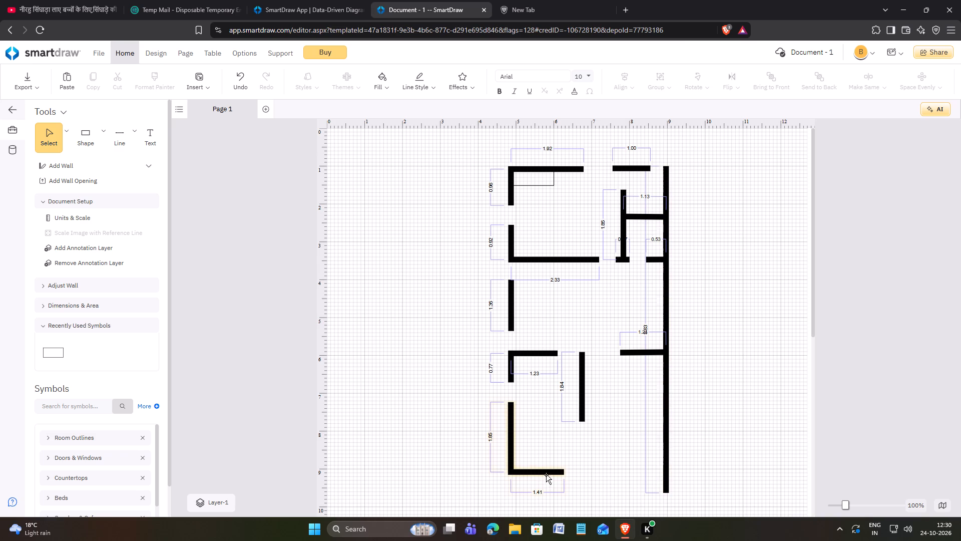
Lower the bottom-left L-shaped wall to line up with the long wall's lower end, stretching its vertical leg upward to about 2.36.
left_click_drag(546, 474, 547, 493)
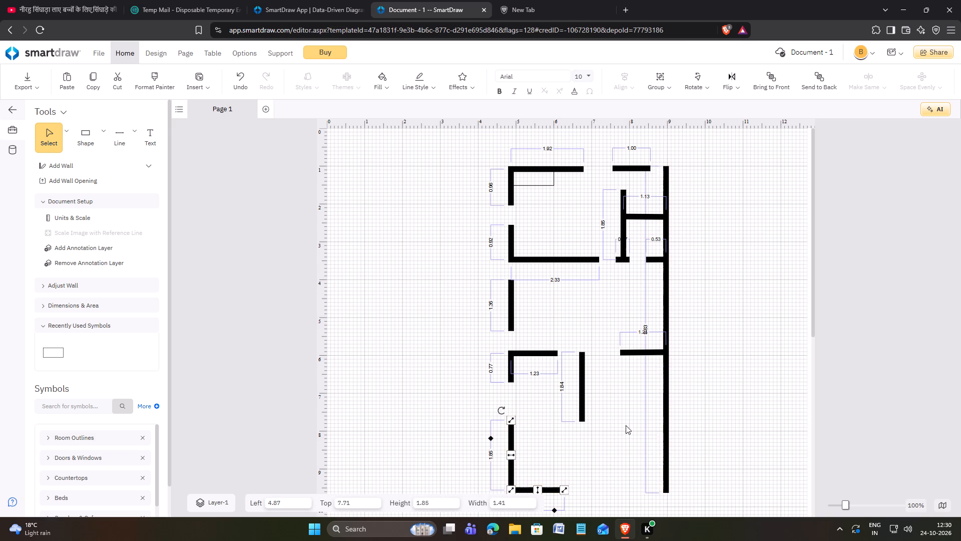
left_click(512, 428)
left_click_drag(513, 421, 515, 401)
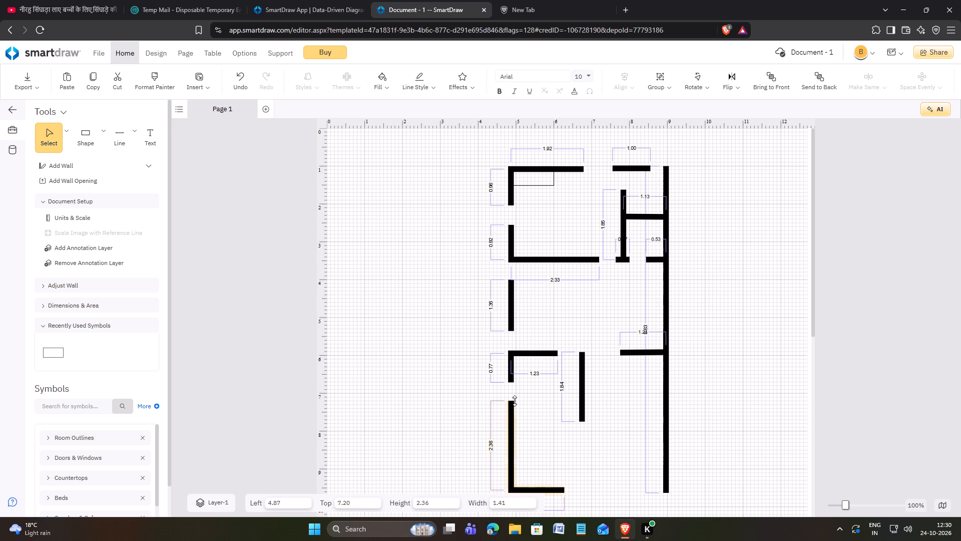
Shorten the lower L-shaped wall's vertical leg from its upper end to about 2.28.
left_click_drag(515, 401, 515, 404)
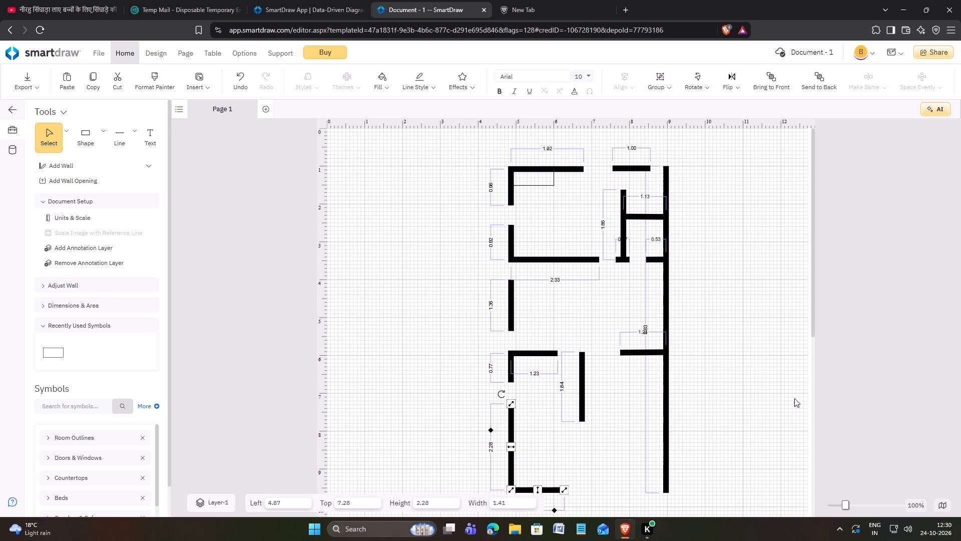
left_click(812, 401)
Extend the 1.84 vertical wall downward to about 2.80.
scroll(683, 393, "up", 7)
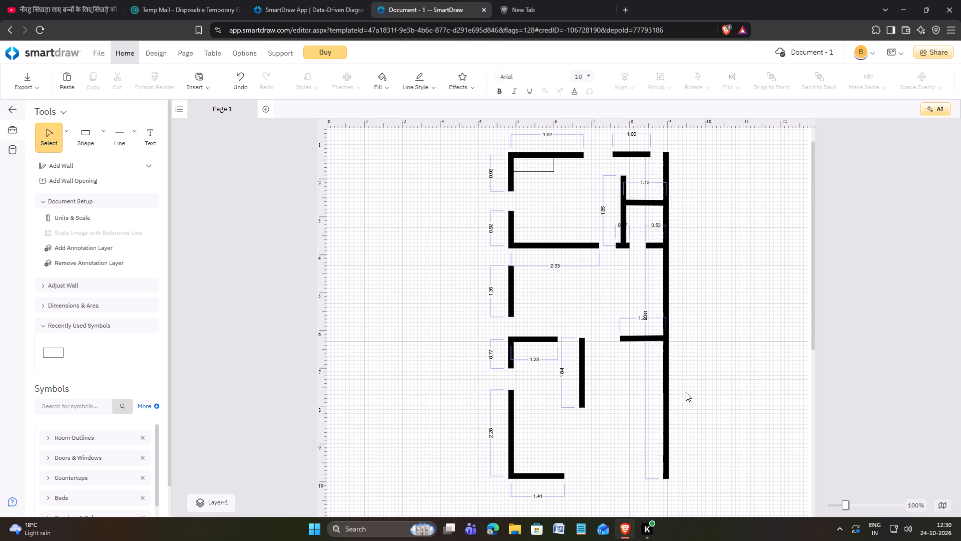
scroll(752, 388, "down", 1)
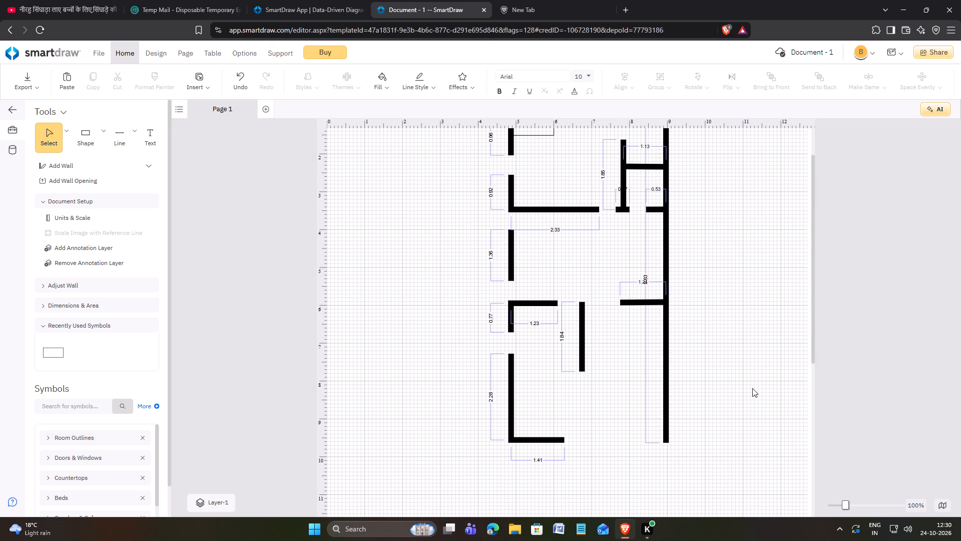
left_click(725, 332)
scroll(727, 342, "up", 1)
scroll(727, 345, "down", 2)
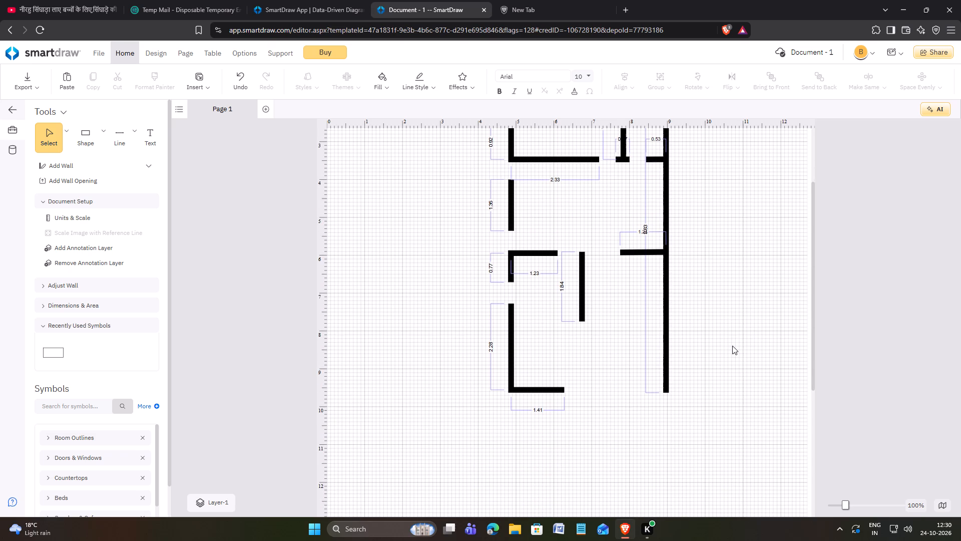
scroll(732, 346, "up", 1)
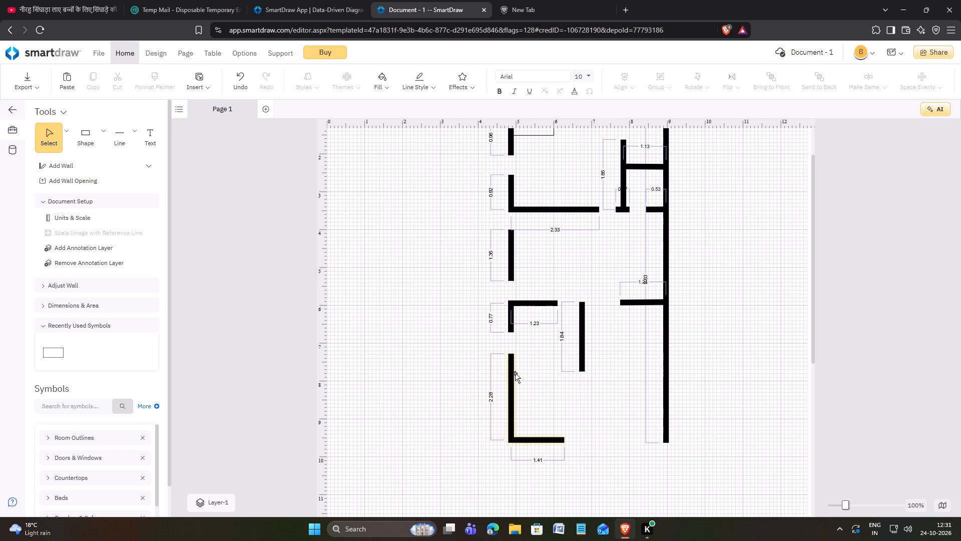
left_click(581, 365)
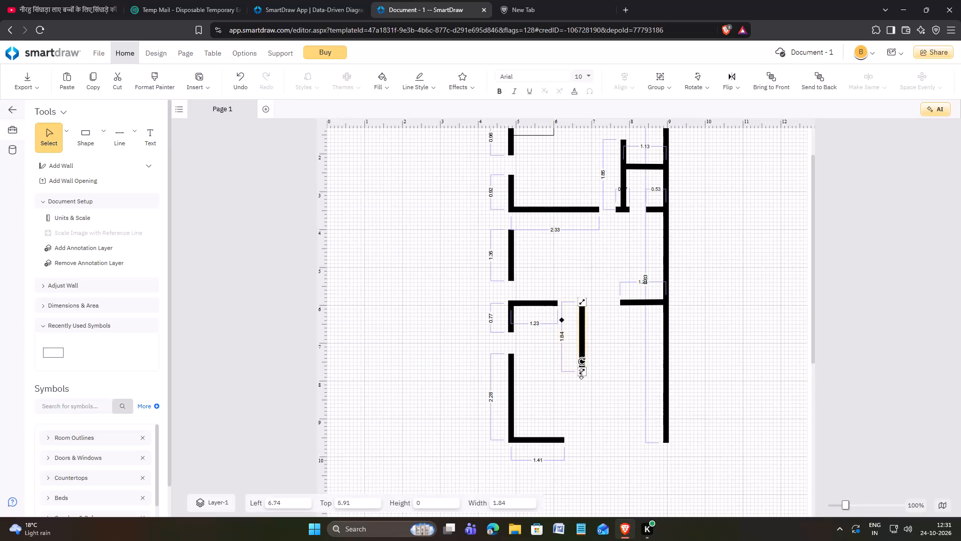
left_click_drag(581, 374, 582, 406)
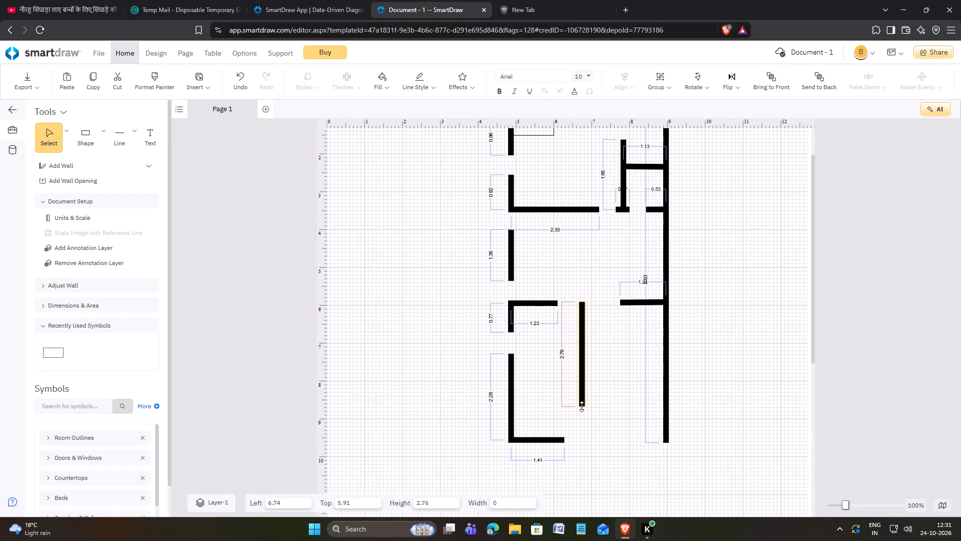
left_click_drag(582, 406, 582, 407)
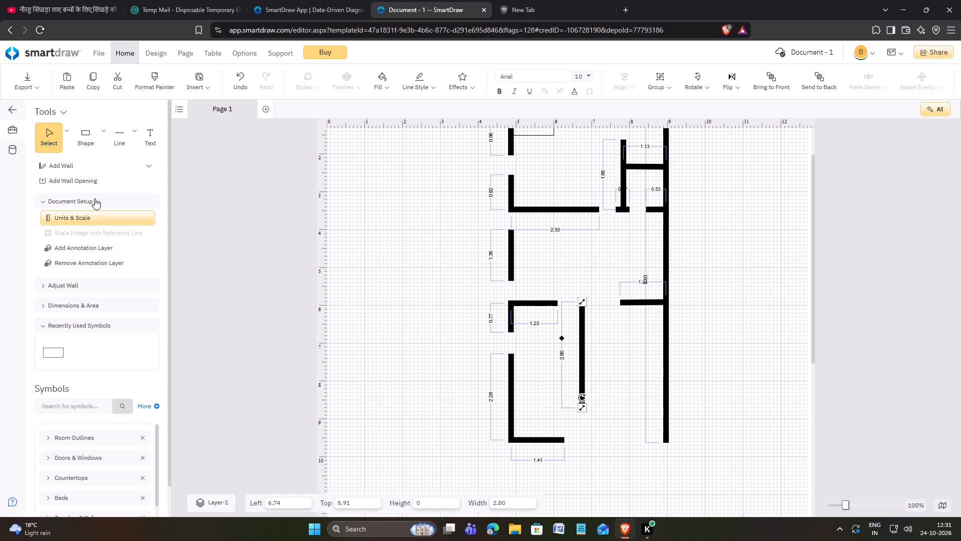
Draw a horizontal wall about 1.33 long, starting from the 2.28 vertical leg at a height of about 7.59.
left_click(82, 168)
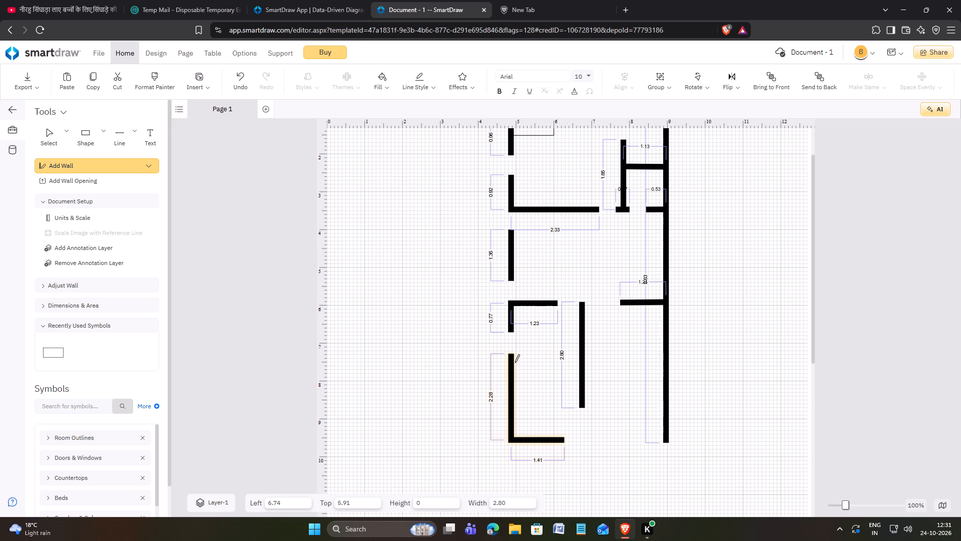
left_click_drag(513, 366, 541, 365)
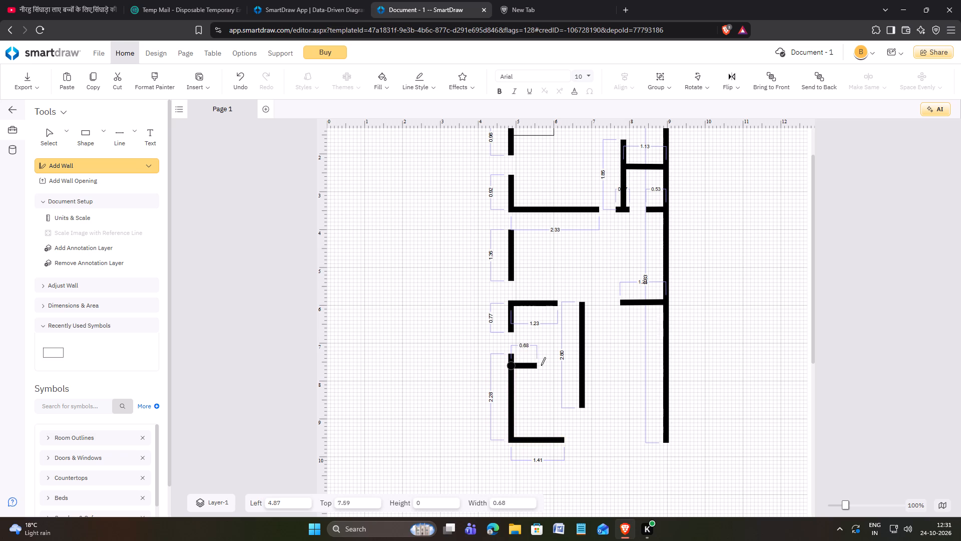
left_click_drag(541, 365, 552, 366)
left_click_drag(552, 366, 560, 367)
left_click_drag(560, 367, 561, 367)
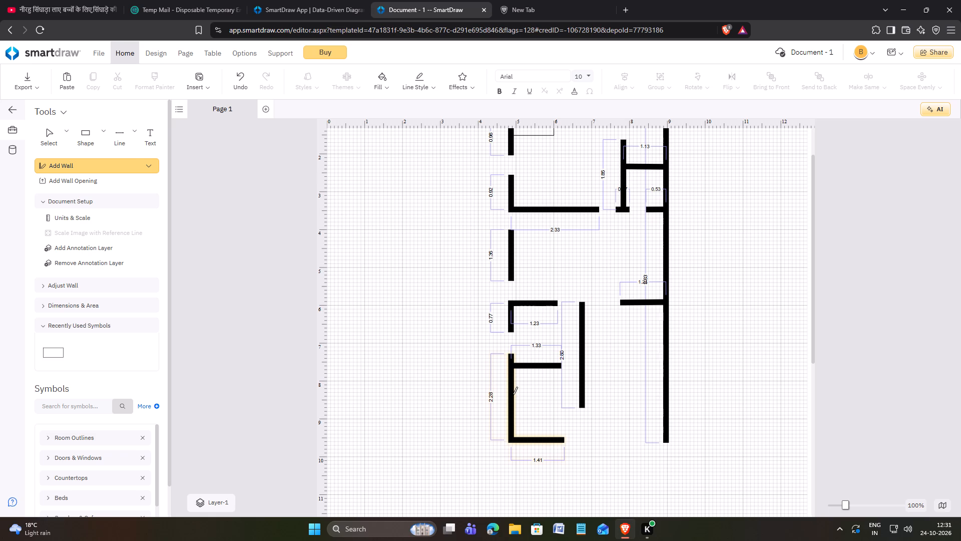
Draw a horizontal wall about 1.87 long at about 8.33, joining the 2.28 vertical leg to the 2.80 vertical wall.
left_click_drag(513, 395, 583, 394)
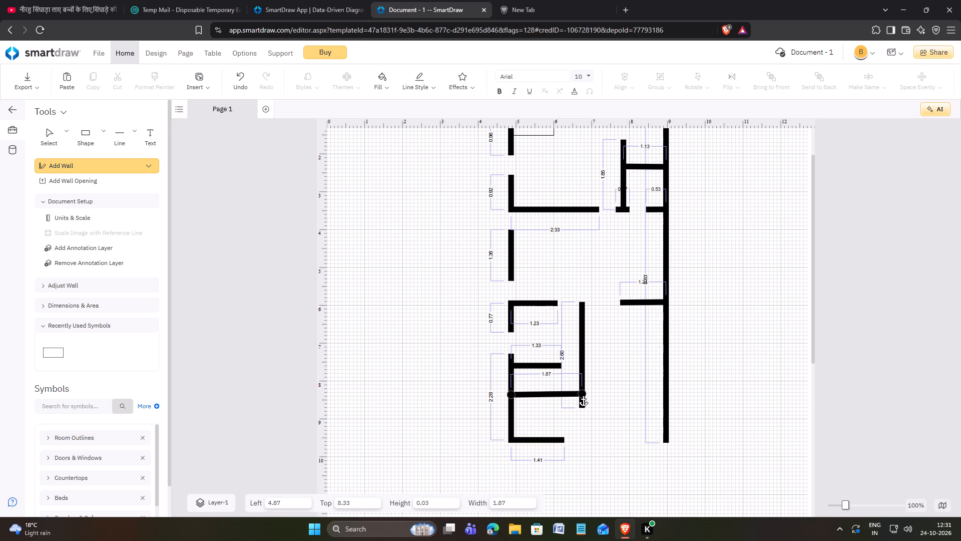
left_click_drag(583, 394, 584, 394)
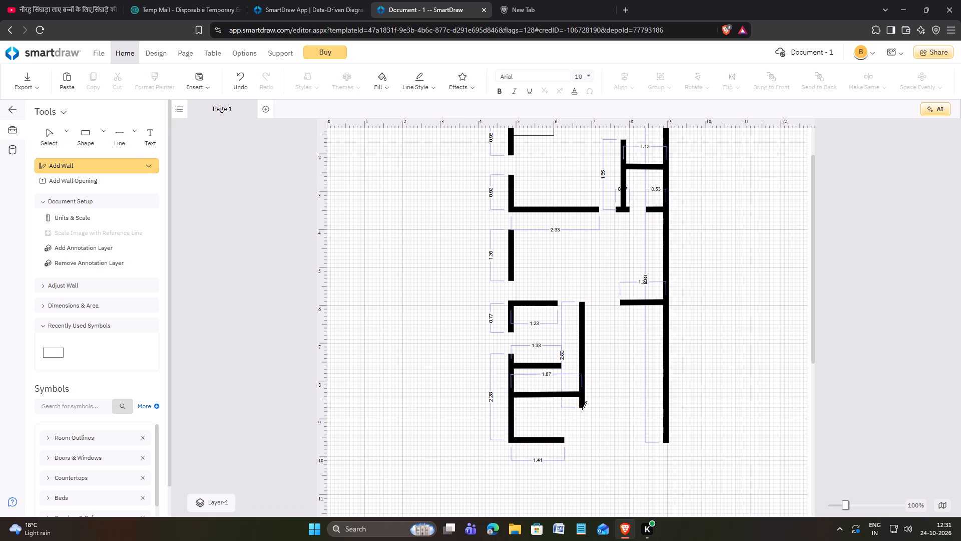
Shorten the 2.80 vertical wall from its lower end to about 2.52 so it ends at the 1.87 horizontal wall.
left_click(56, 133)
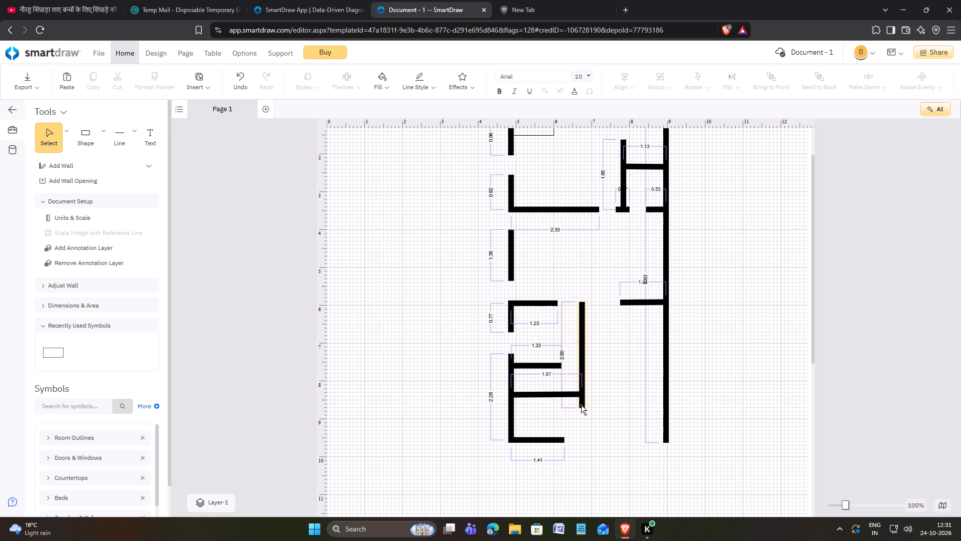
left_click(581, 405)
left_click_drag(582, 409, 581, 397)
left_click(615, 398)
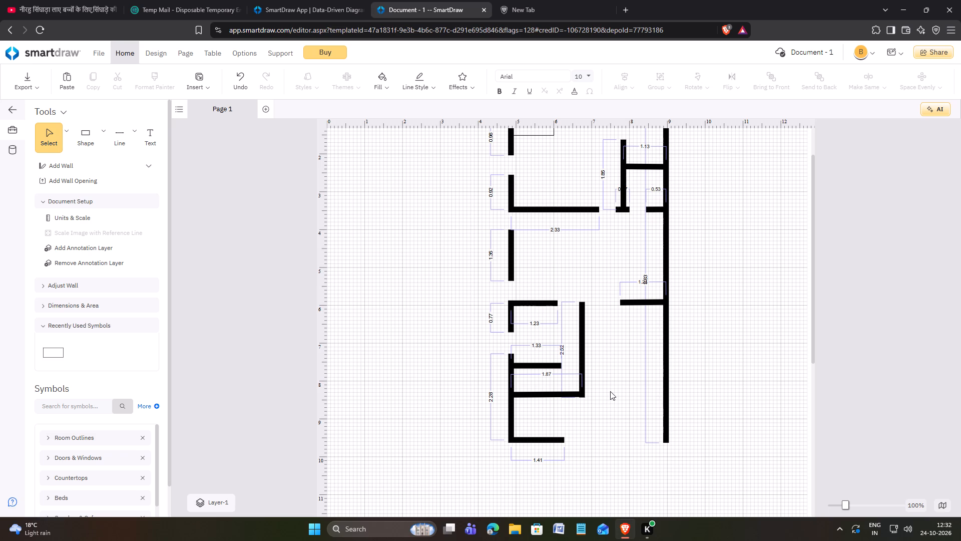
left_click(620, 371)
Draw a horizontal wall about 1.18 long at about 6.73, ending at the long 8.63 vertical wall.
left_click(77, 168)
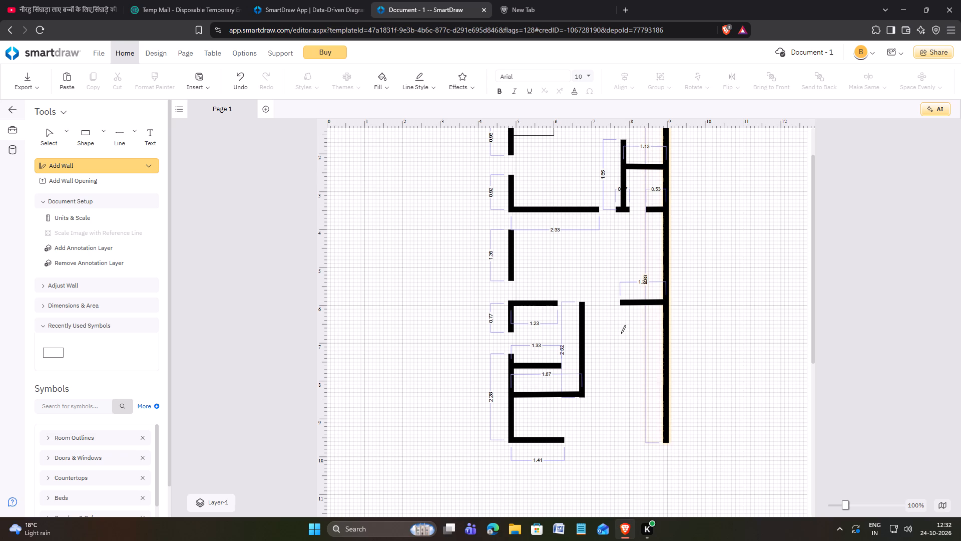
left_click_drag(621, 333, 668, 332)
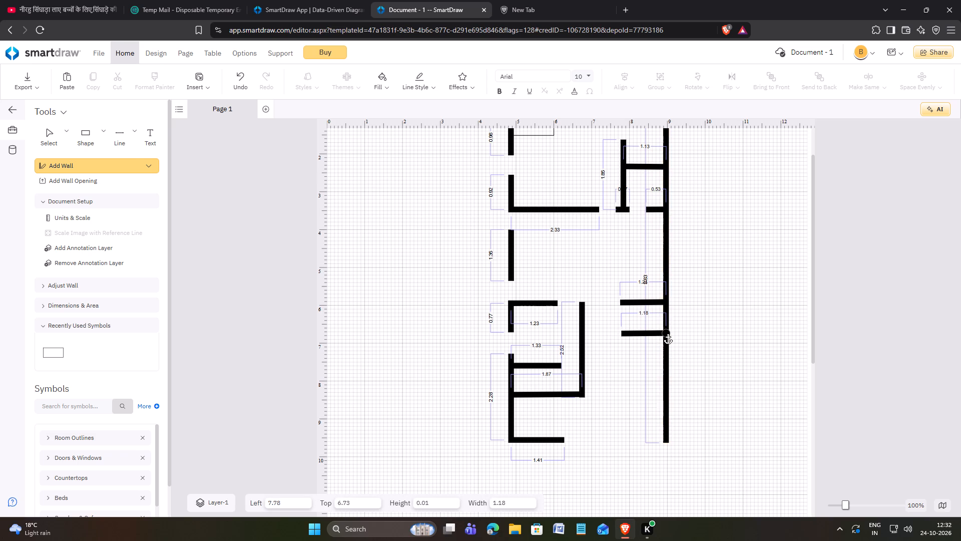
left_click_drag(668, 332, 668, 333)
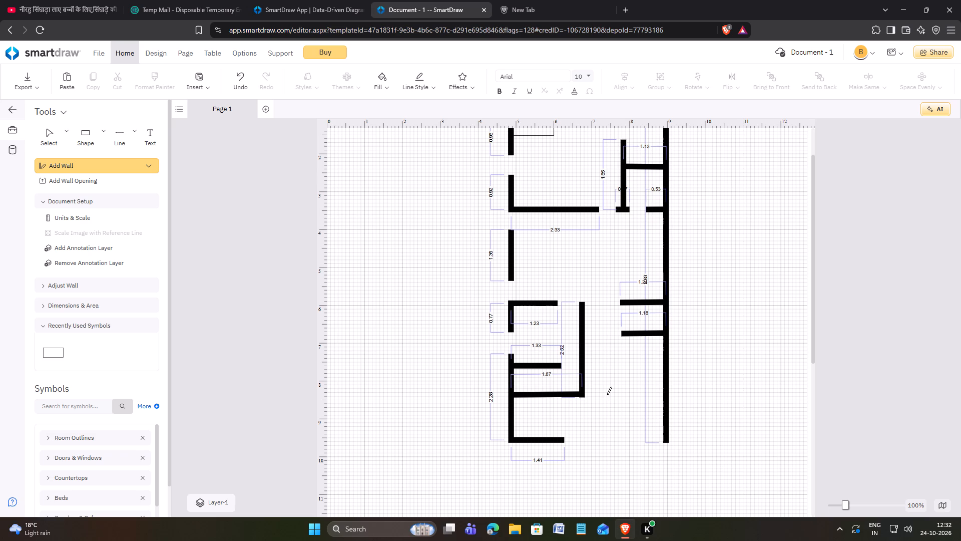
Draw a horizontal wall about 1.57 long, starting at about 7.40 level with the 1.87 wall and ending at the 8.63 wall.
left_click_drag(607, 395, 666, 393)
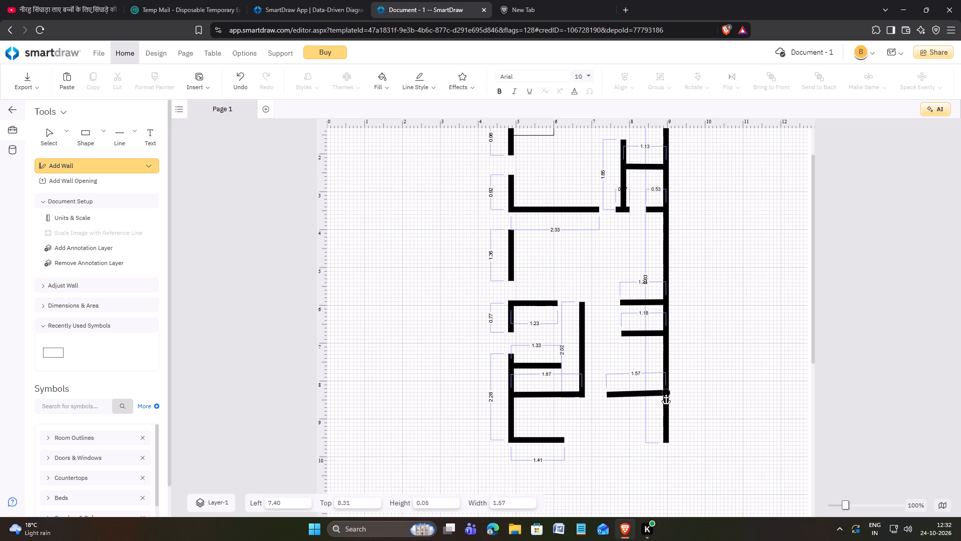
left_click_drag(666, 393, 666, 395)
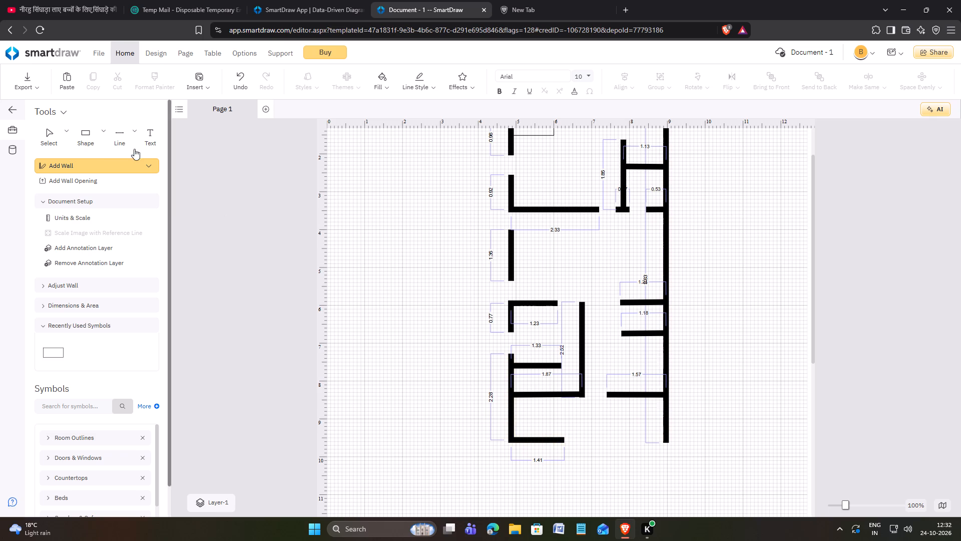
Extend the bottom leg of the L-shaped wall from 1.41 to about 2.21.
left_click(62, 145)
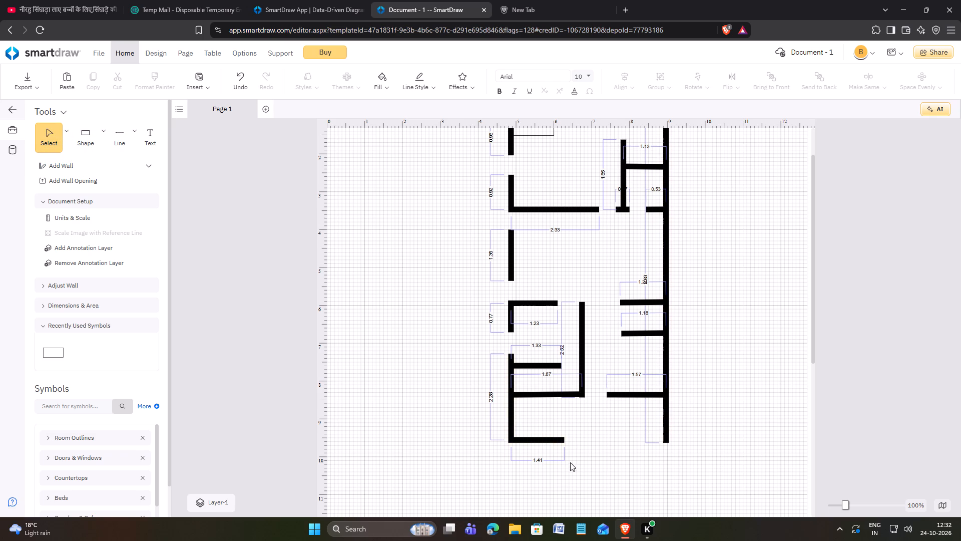
left_click(553, 441)
left_click_drag(567, 440, 591, 439)
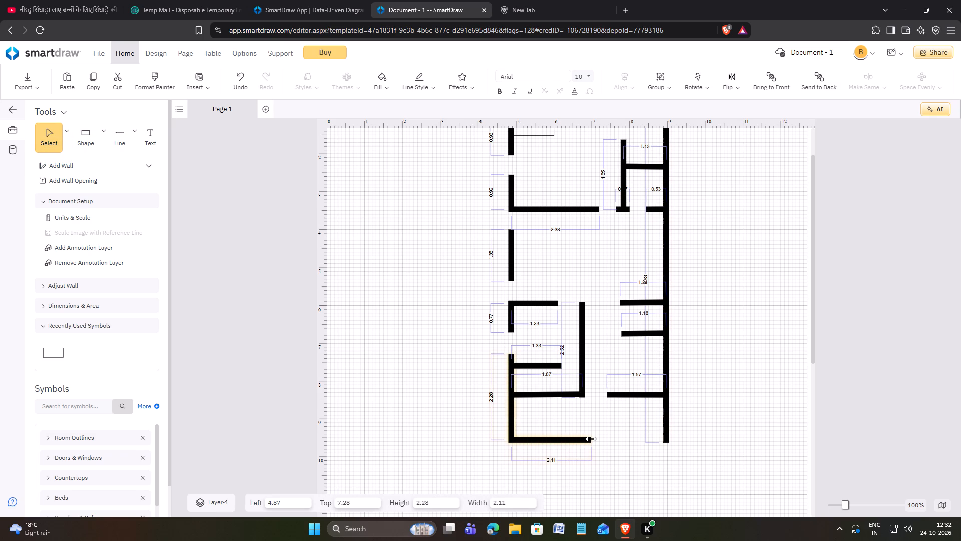
left_click_drag(591, 439, 592, 438)
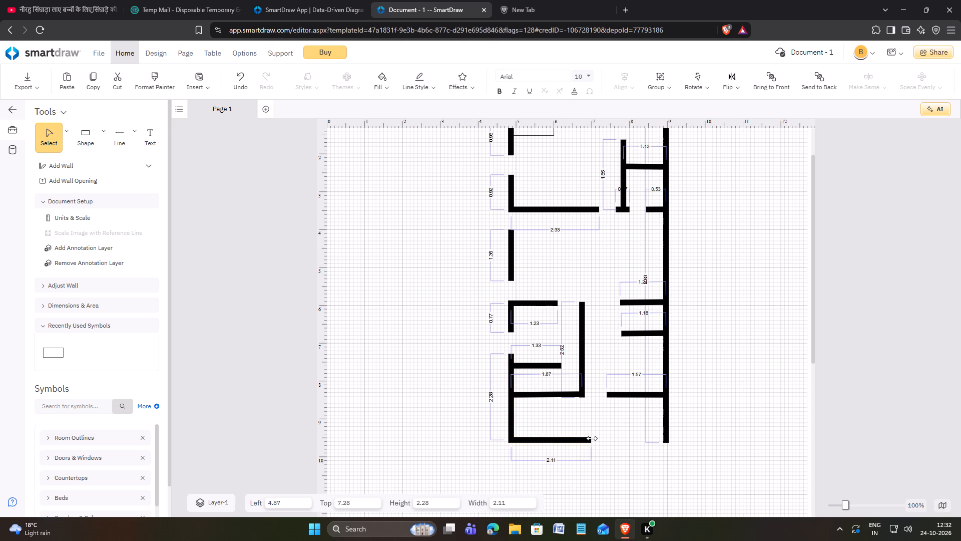
left_click_drag(592, 438, 594, 438)
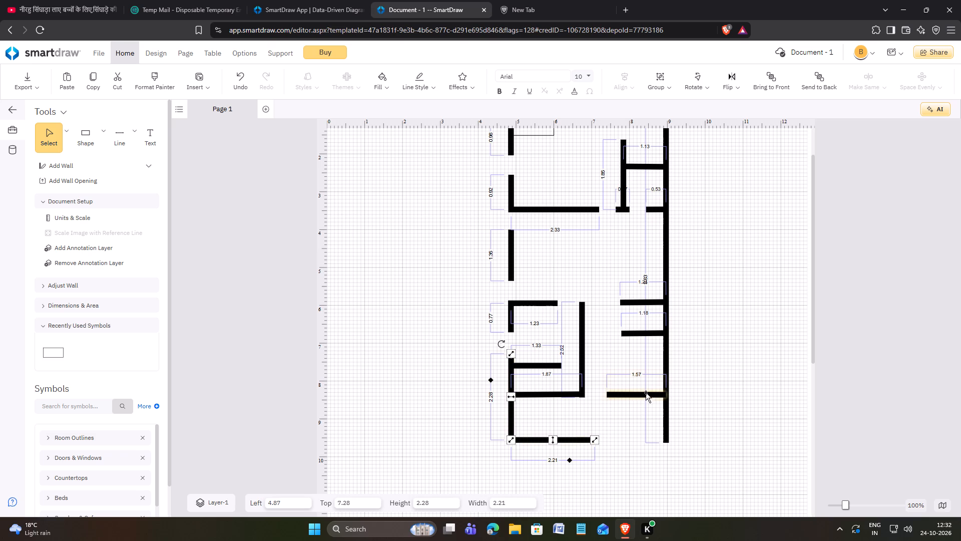
Nudge the 1.57 horizontal wall slightly upward to line it up with the 1.87 wall.
left_click(646, 393)
left_click(645, 394)
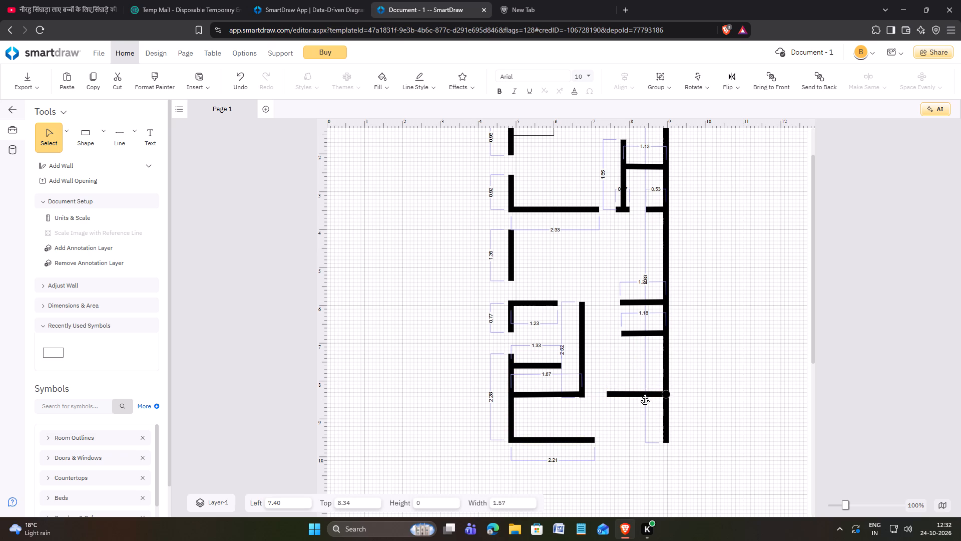
Shift the 2.52 vertical wall sideways to about 6.78 with a length of about 2.48, stretching the joined horizontal wall to about 1.91.
left_click(555, 394)
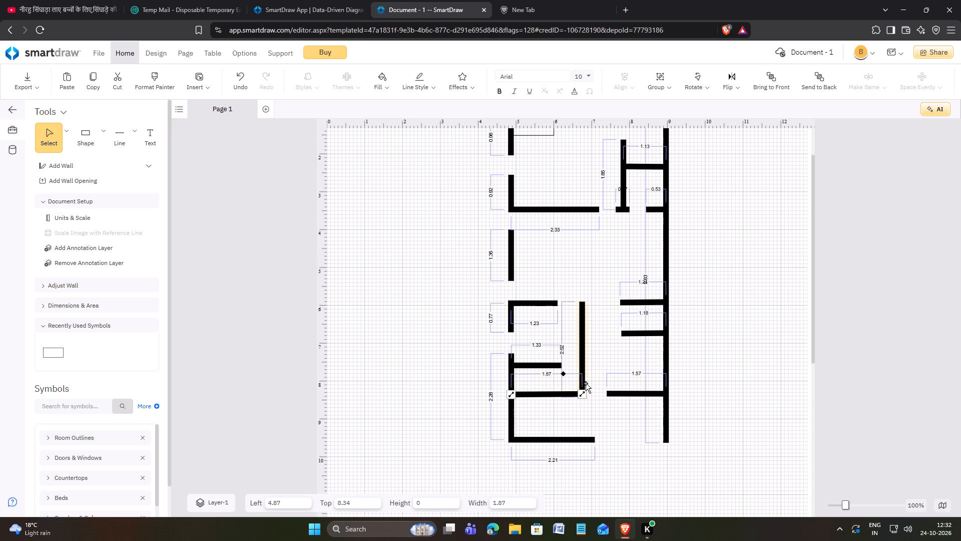
left_click(583, 363)
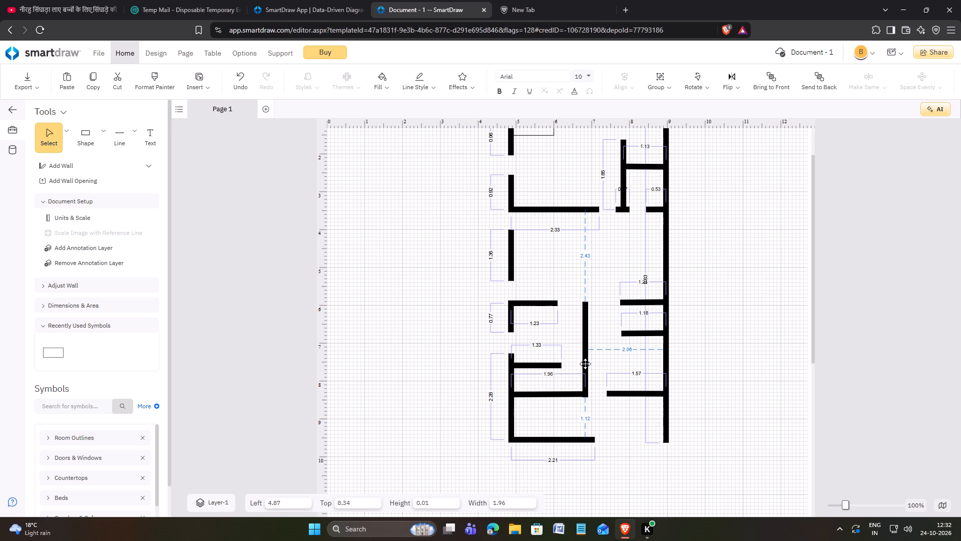
left_click(583, 398)
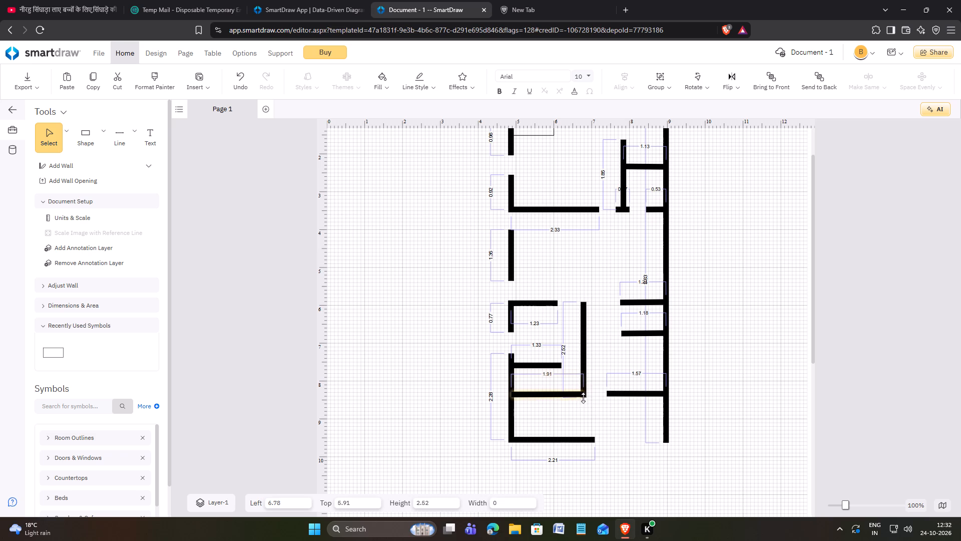
left_click(607, 408)
left_click(585, 357)
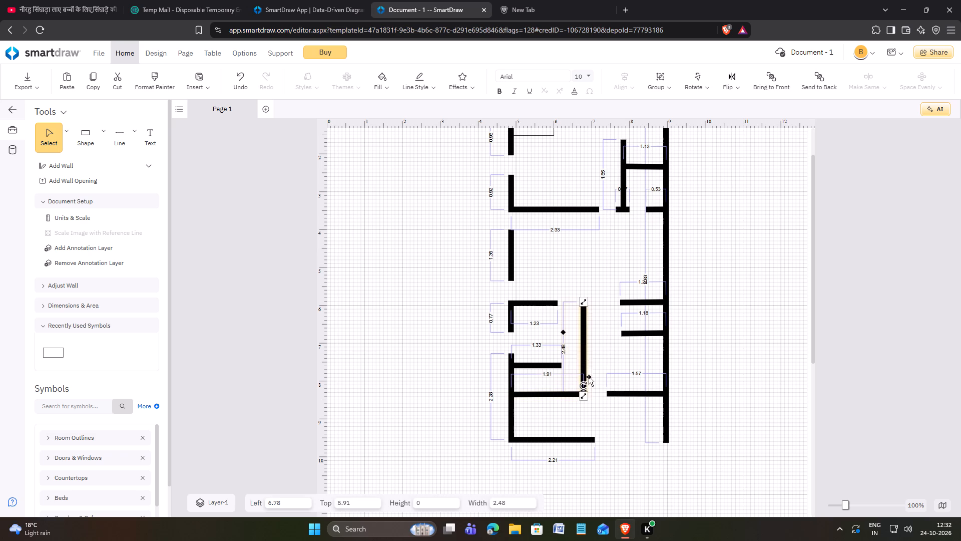
left_click(584, 397)
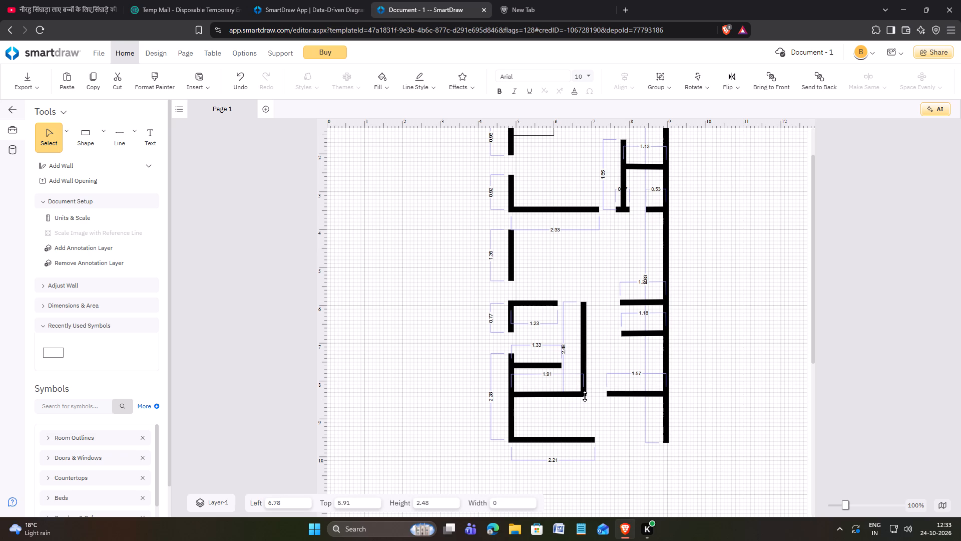
left_click(587, 351)
Extend the lower end of the vertical interior wall at 6.78 to a length of about 2.60.
left_click(584, 400)
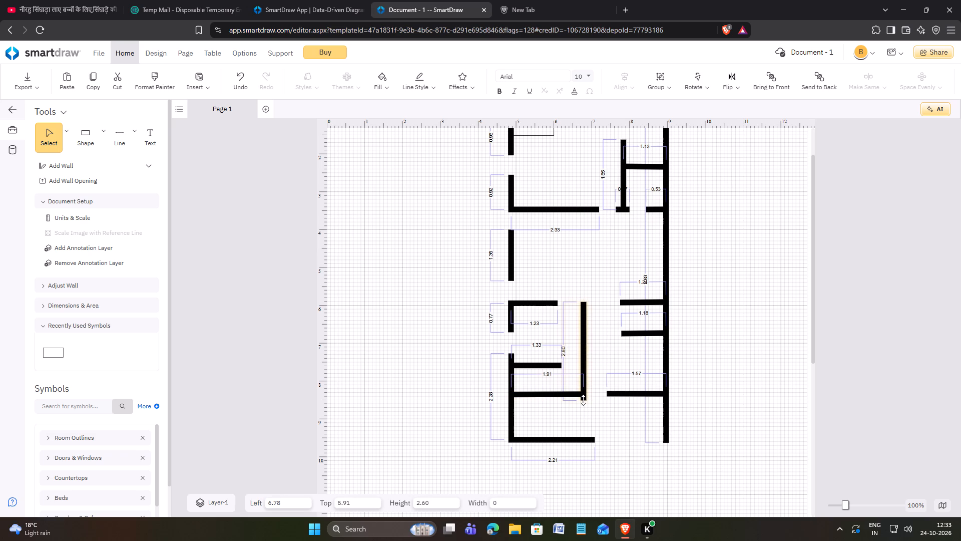
left_click(603, 444)
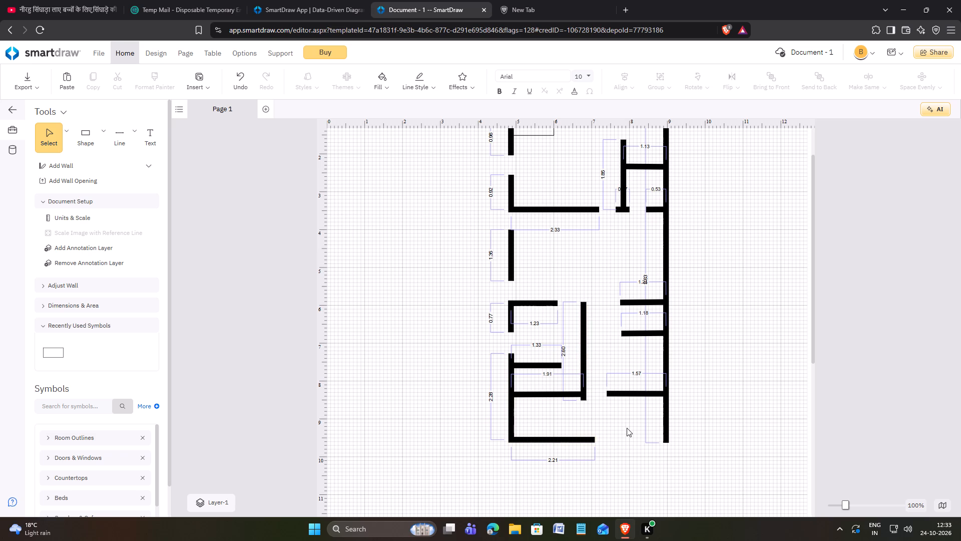
left_click(767, 387)
Draw a thin horizontal line about 1.51 long, starting at about 7.16 level with the bottom 2.21 wall, towards the 8.63 wall.
scroll(713, 364, "up", 2)
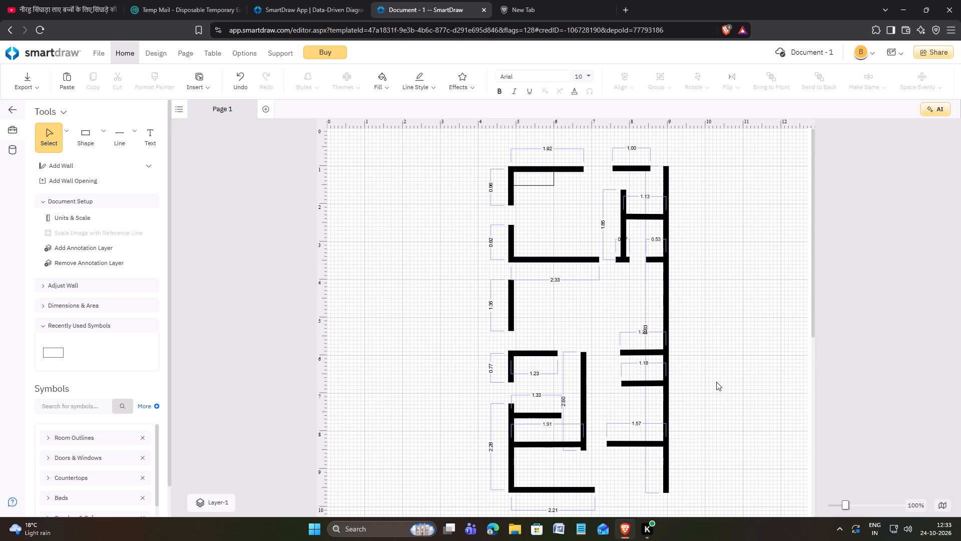
scroll(713, 392, "down", 1)
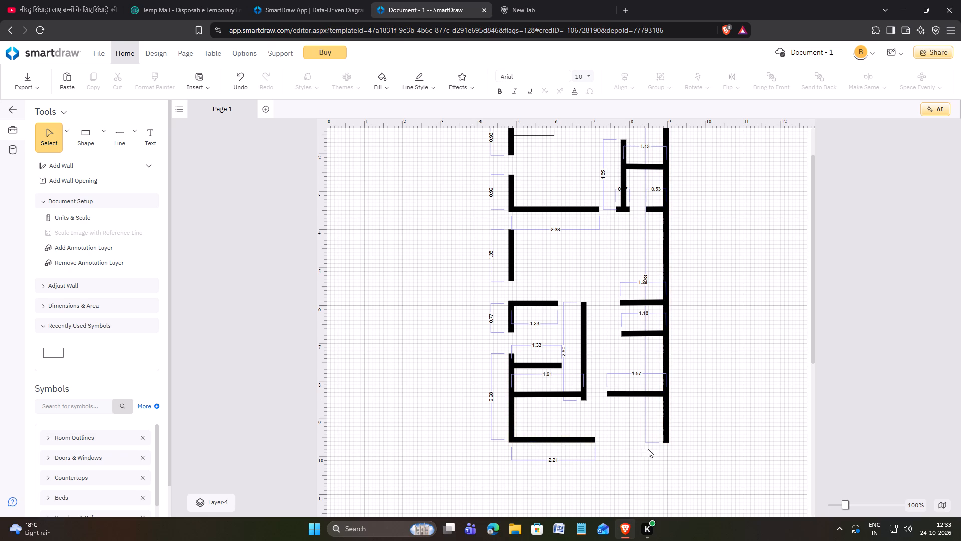
left_click(117, 131)
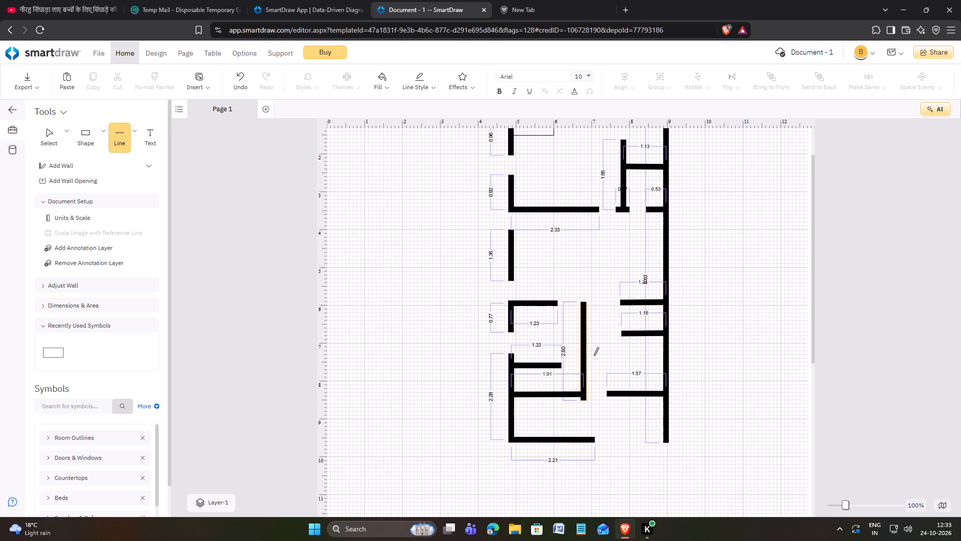
left_click_drag(598, 440, 656, 437)
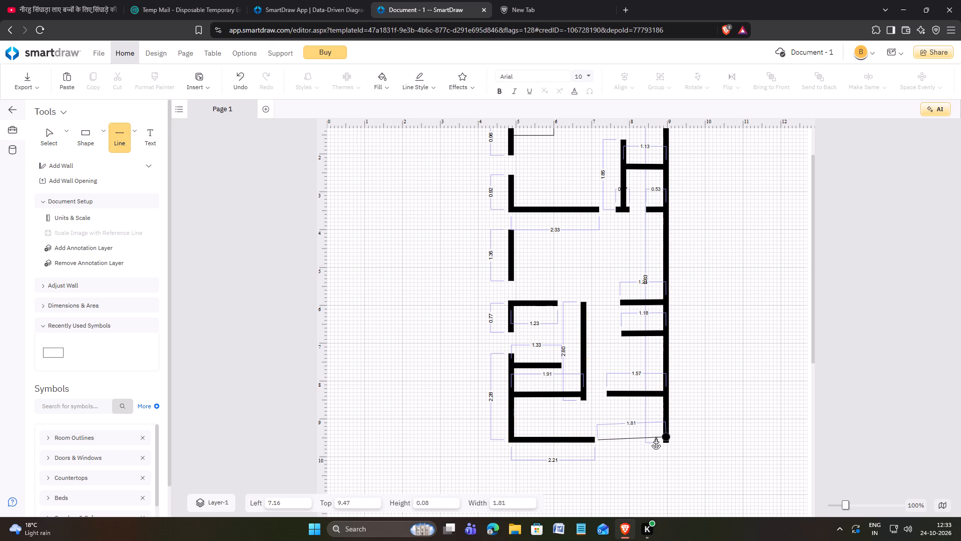
left_click_drag(656, 437, 655, 440)
left_click_drag(655, 440, 655, 440)
left_click_drag(655, 440, 654, 440)
left_click(723, 428)
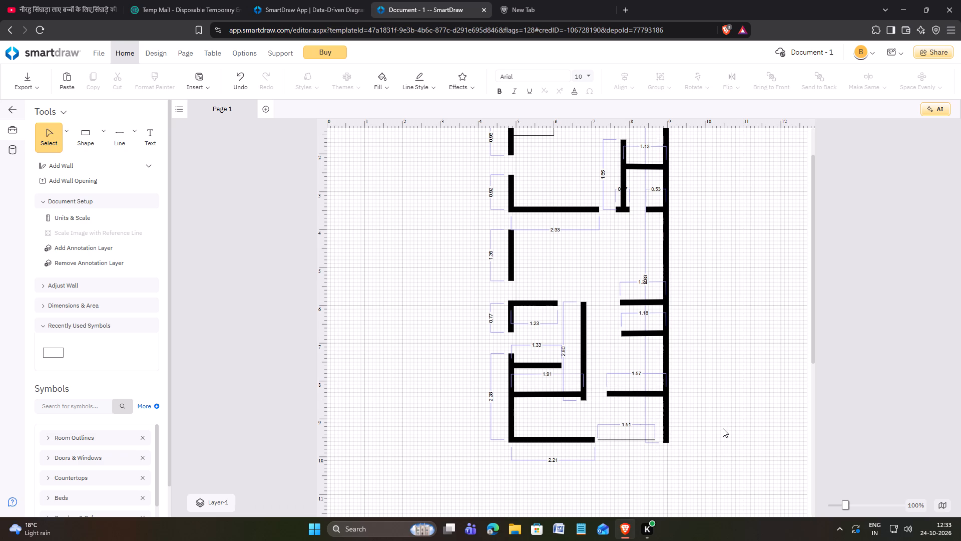
left_click(653, 440)
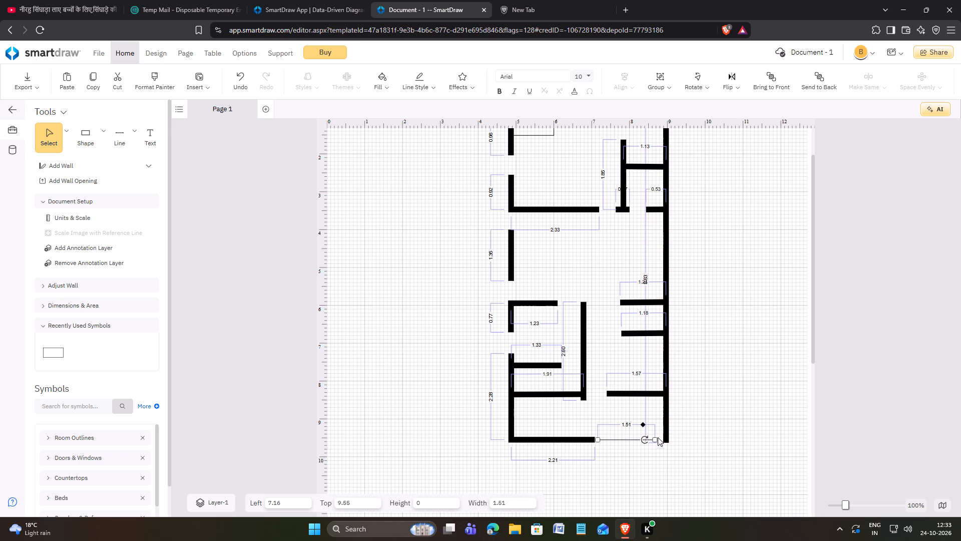
left_click(656, 439)
left_click(688, 430)
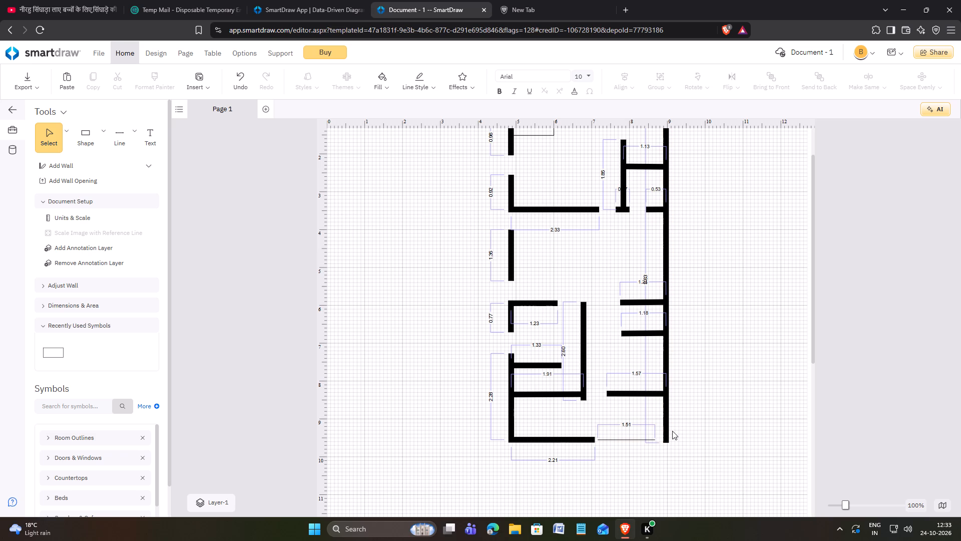
Fill the 1.08 by 0.39 rectangle in the upper room's corner with red.
scroll(736, 290, "up", 2)
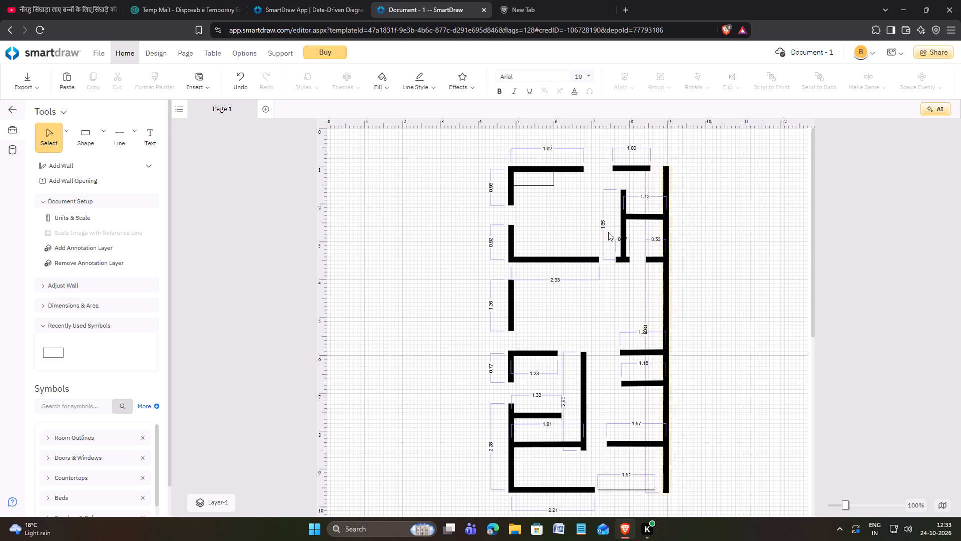
left_click(513, 172)
left_click(389, 89)
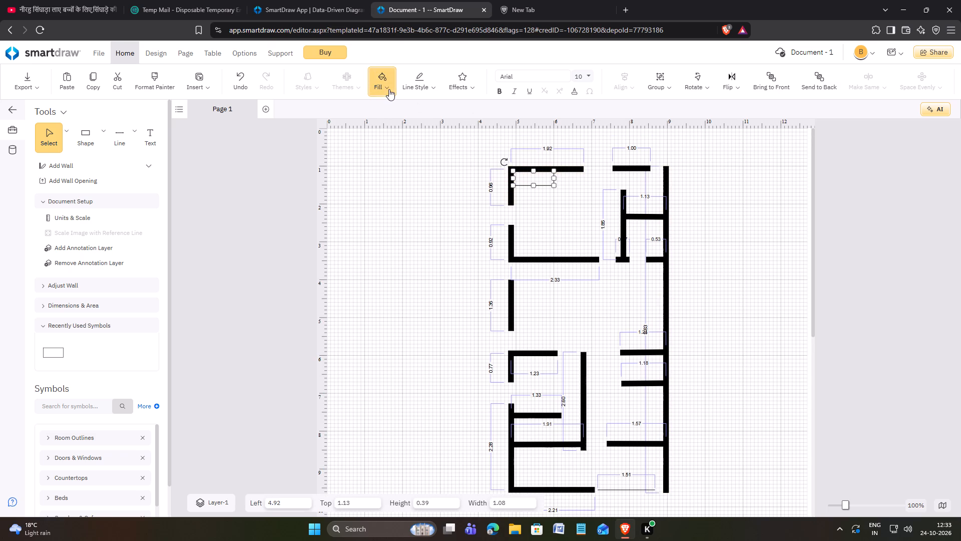
left_click(384, 132)
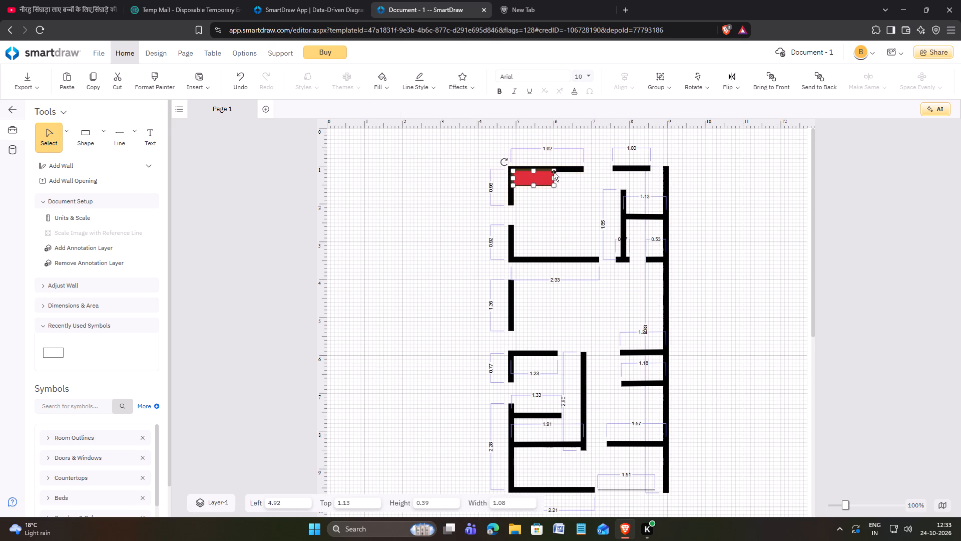
Recolour the lines of the upper room's two L-shaped walls, 1.92 by 0.96 and 2.33 by 0.92, brown.
left_click(570, 169)
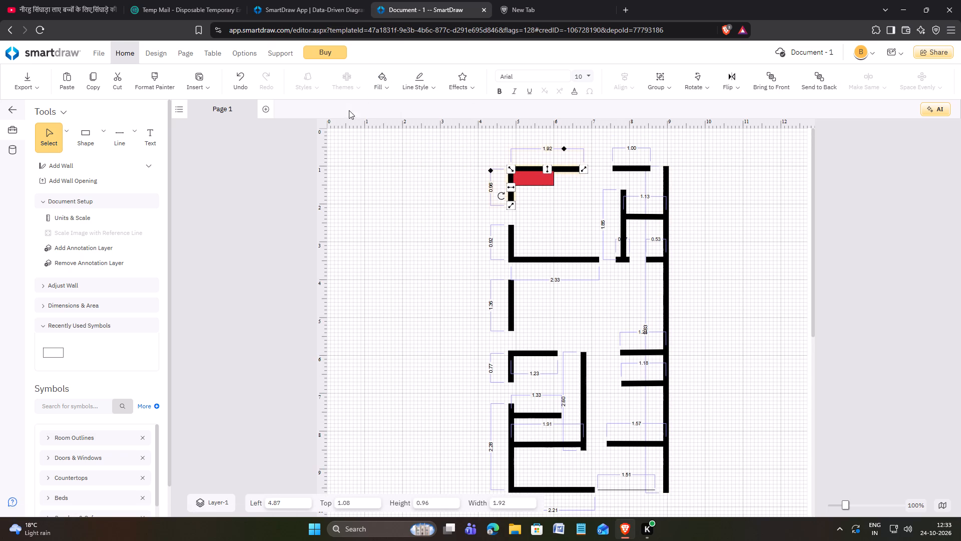
left_click(384, 90)
left_click(394, 130)
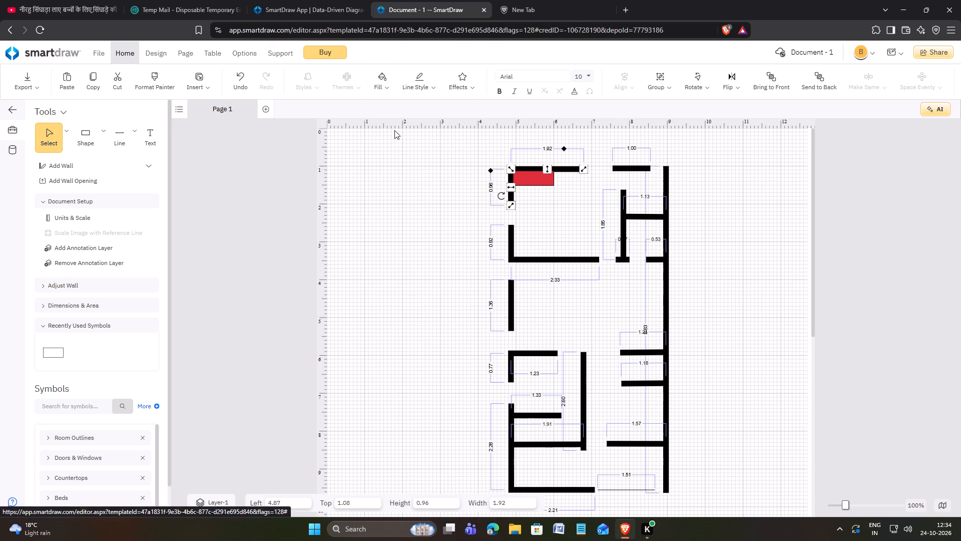
left_click(428, 91)
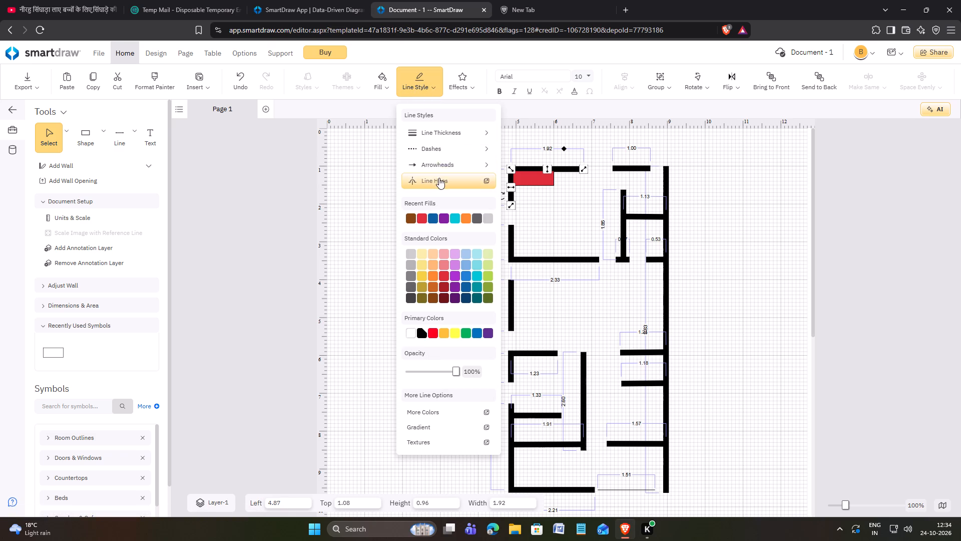
left_click(409, 221)
left_click(513, 238)
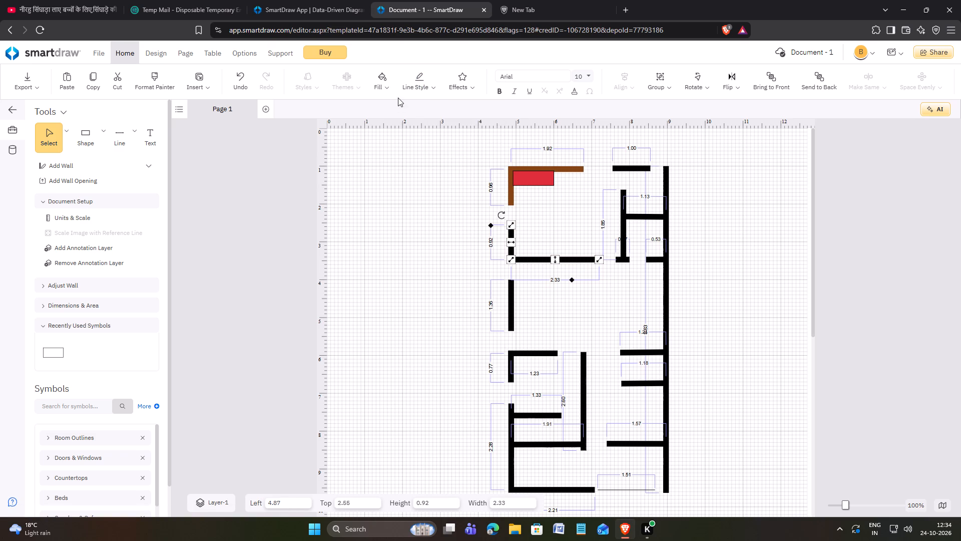
left_click(419, 94)
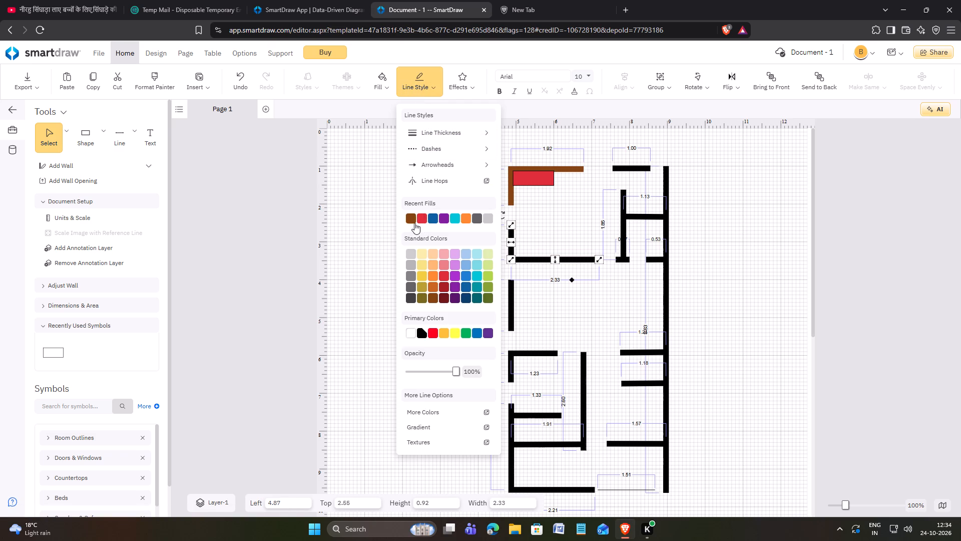
left_click(409, 221)
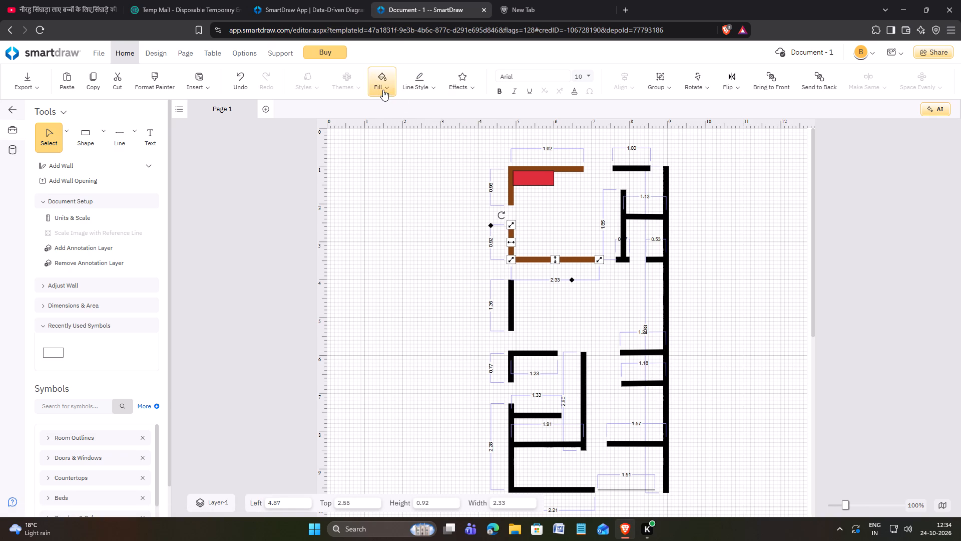
Recolour the 1.35 vertical outer wall and the L-shaped 1.23 by 0.77 wall below it brown.
left_click(383, 90)
left_click(639, 167)
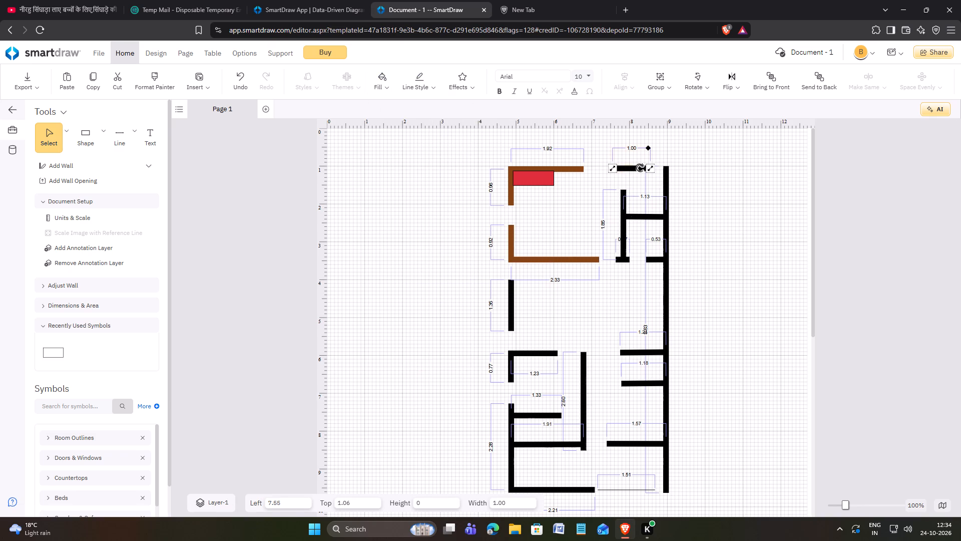
left_click(510, 303)
left_click(413, 90)
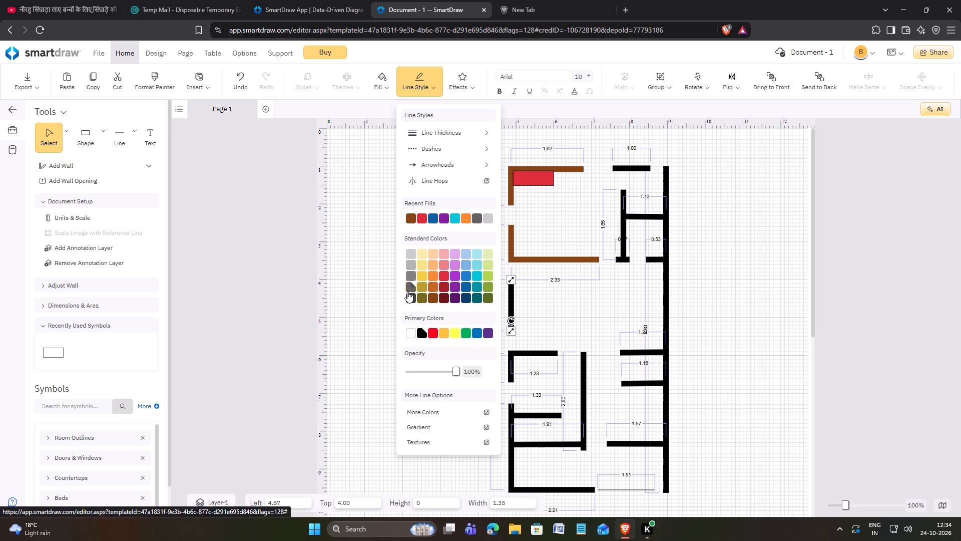
left_click(412, 219)
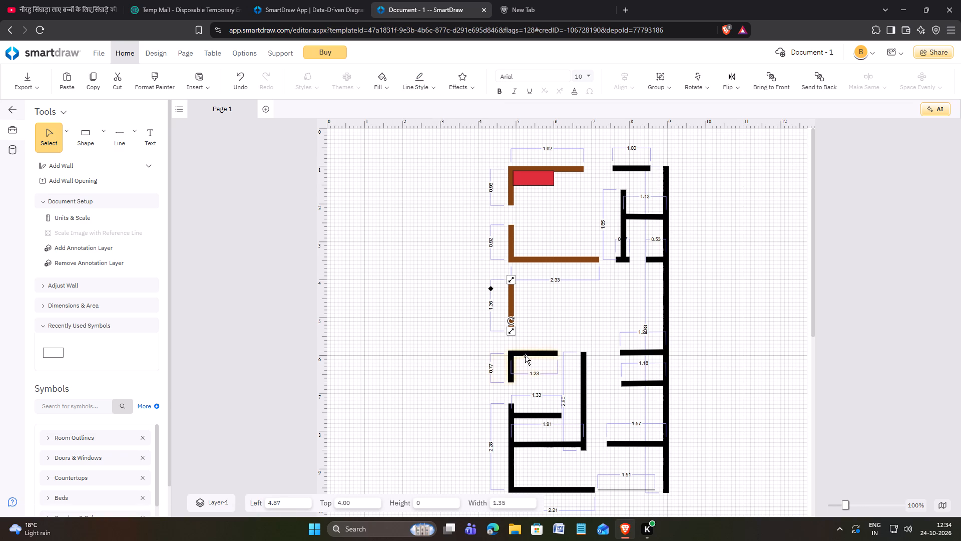
left_click(525, 355)
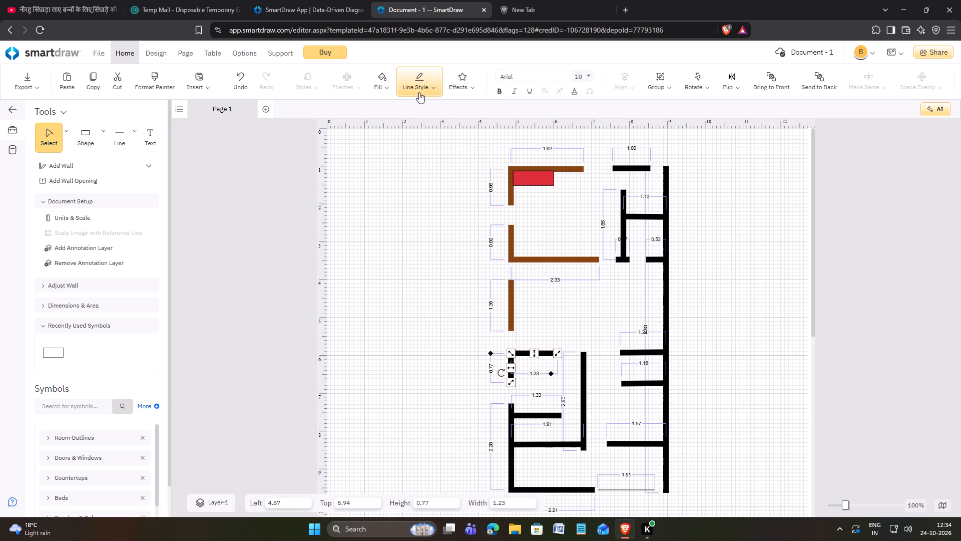
left_click(419, 92)
left_click(412, 219)
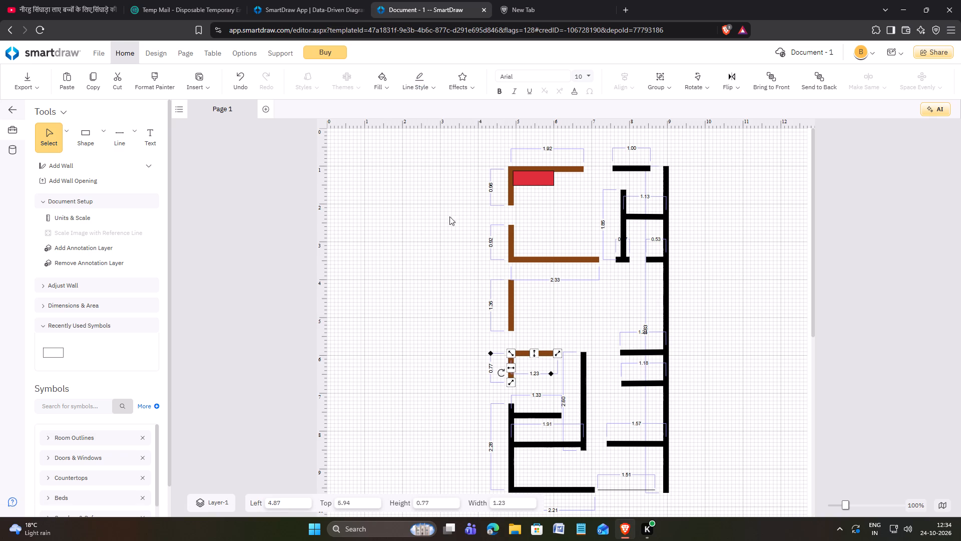
Recolour the L-shaped 2.28 by 2.21 outer wall at the plan's lower corner brown.
scroll(561, 308, "down", 2)
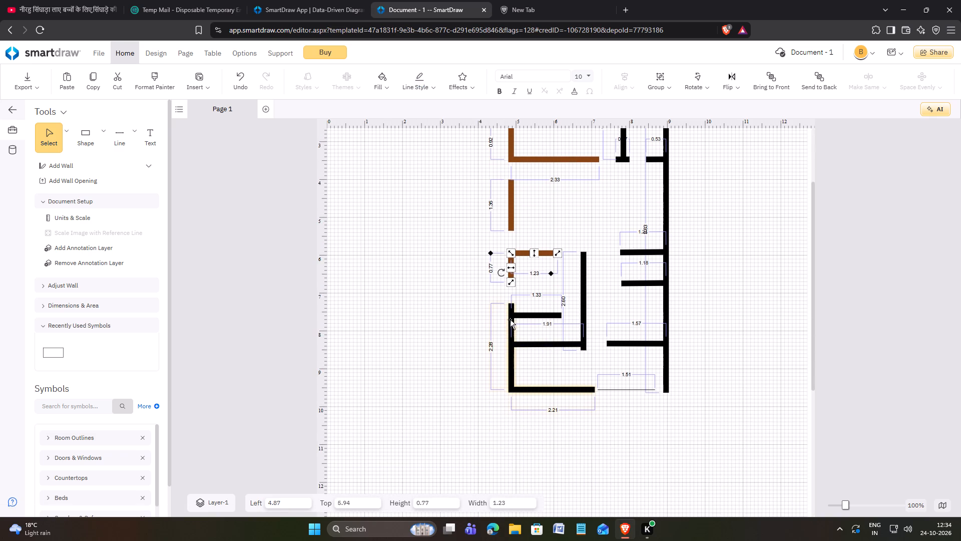
left_click(511, 318)
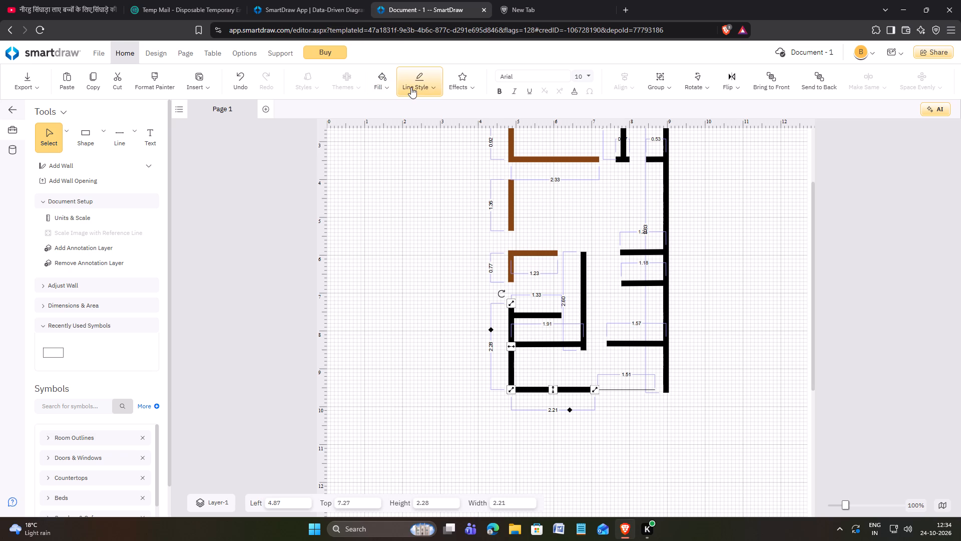
left_click(411, 87)
left_click(407, 219)
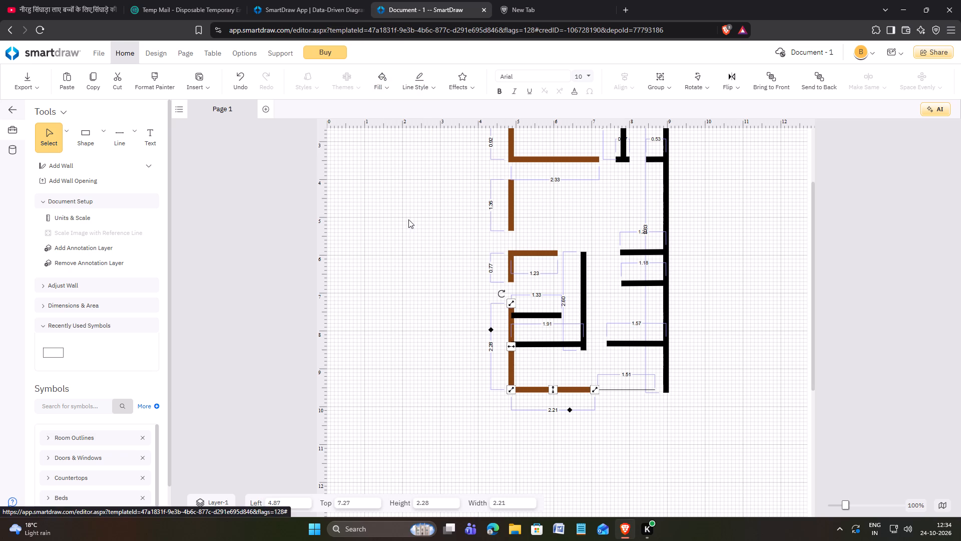
Recolour the 1.91 and 1.33 horizontal interior walls brown.
left_click(558, 346)
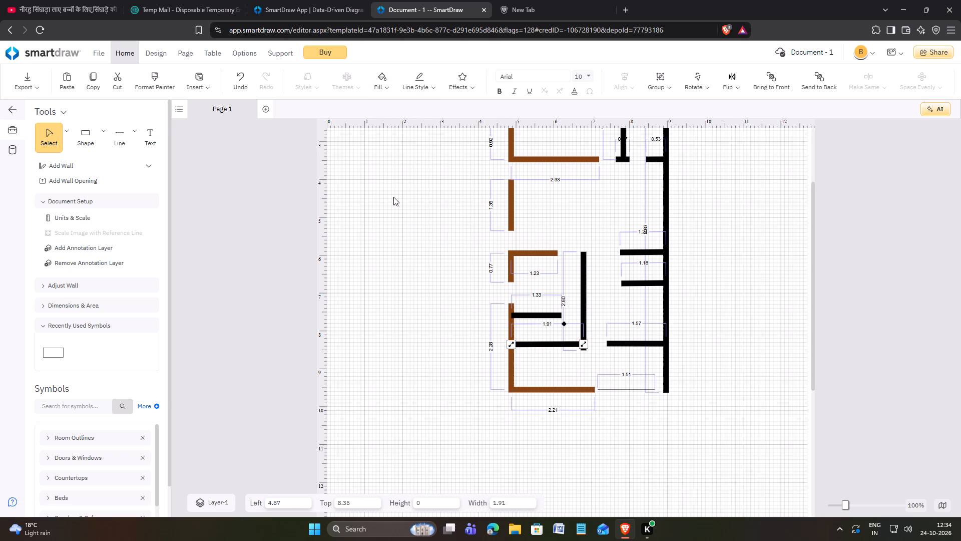
left_click(410, 91)
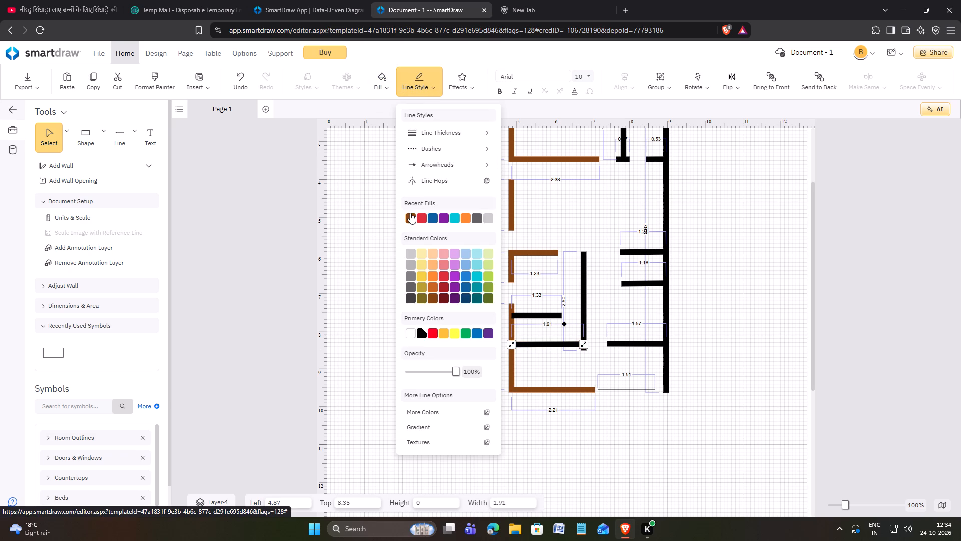
left_click(410, 218)
left_click(529, 315)
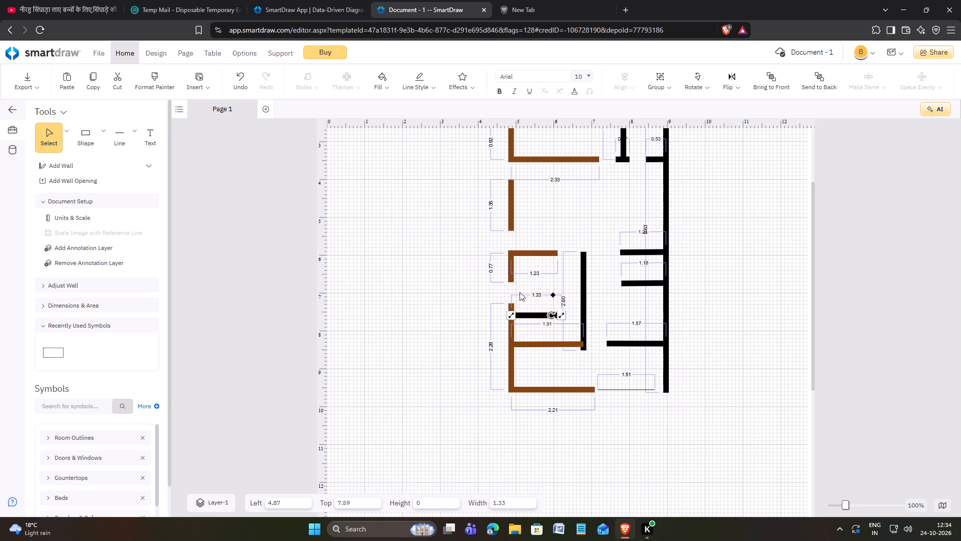
left_click(419, 92)
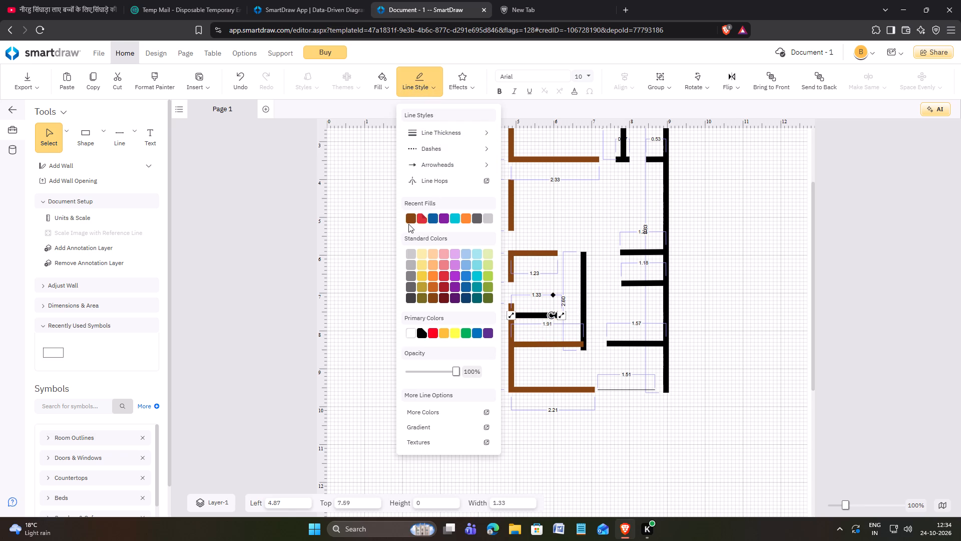
left_click(409, 222)
Recolour the 2.60 vertical interior wall and the 8.63 vertical outer wall brown.
left_click(586, 293)
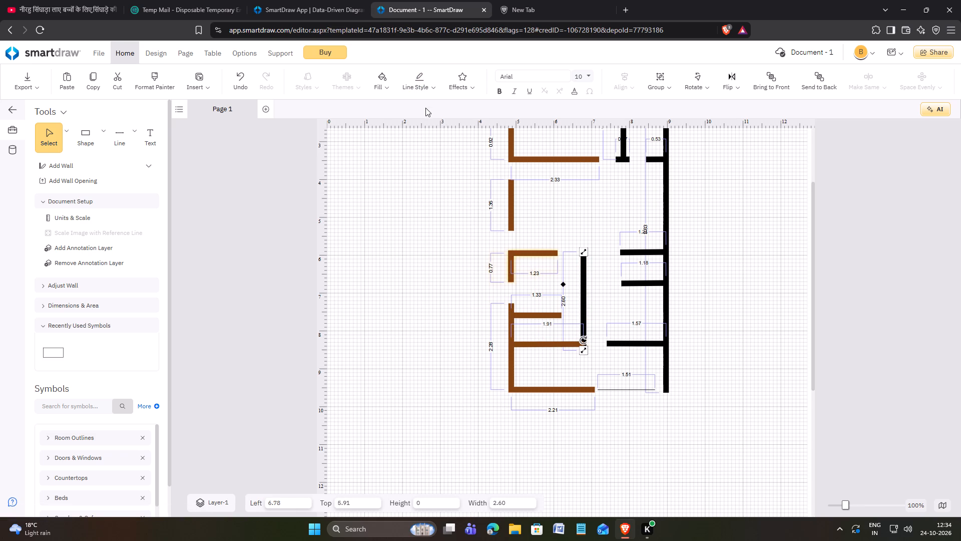
left_click(429, 93)
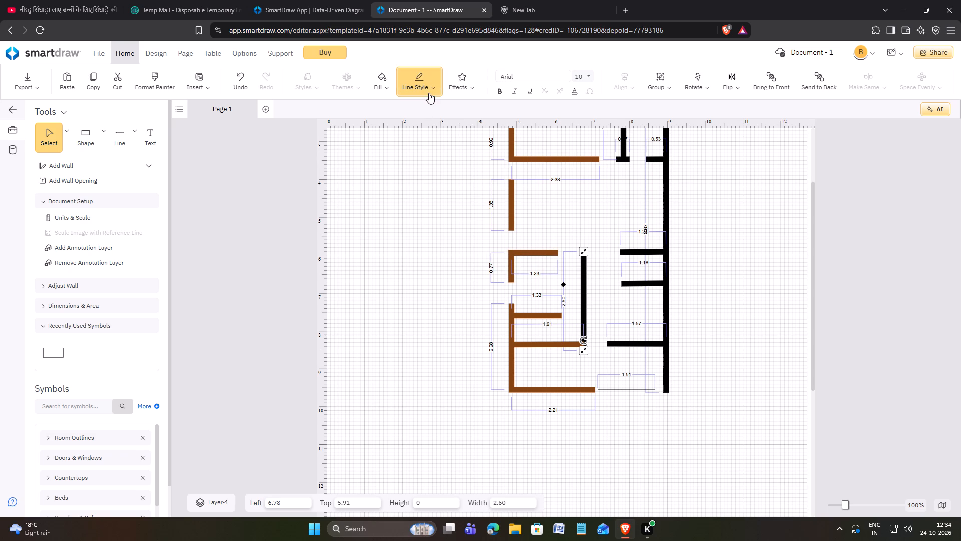
left_click(412, 219)
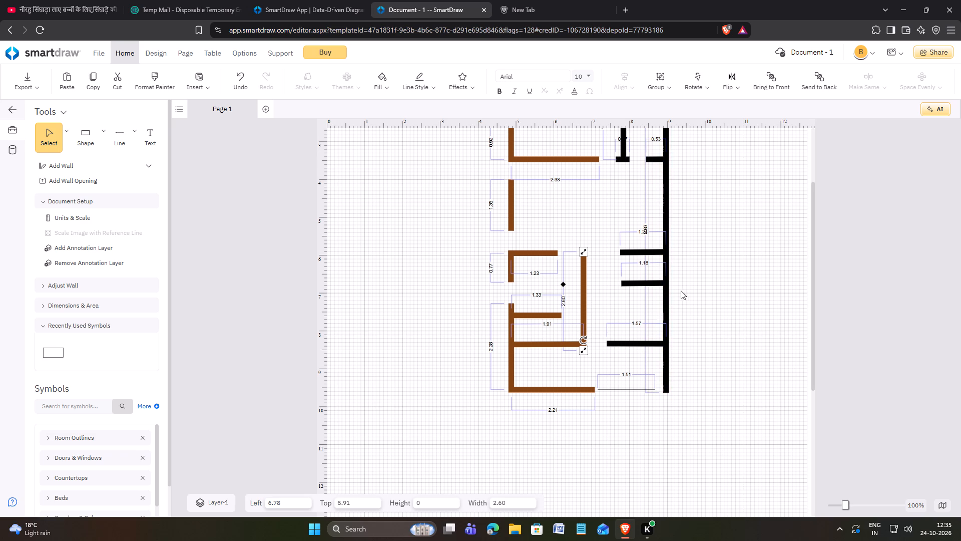
left_click(669, 301)
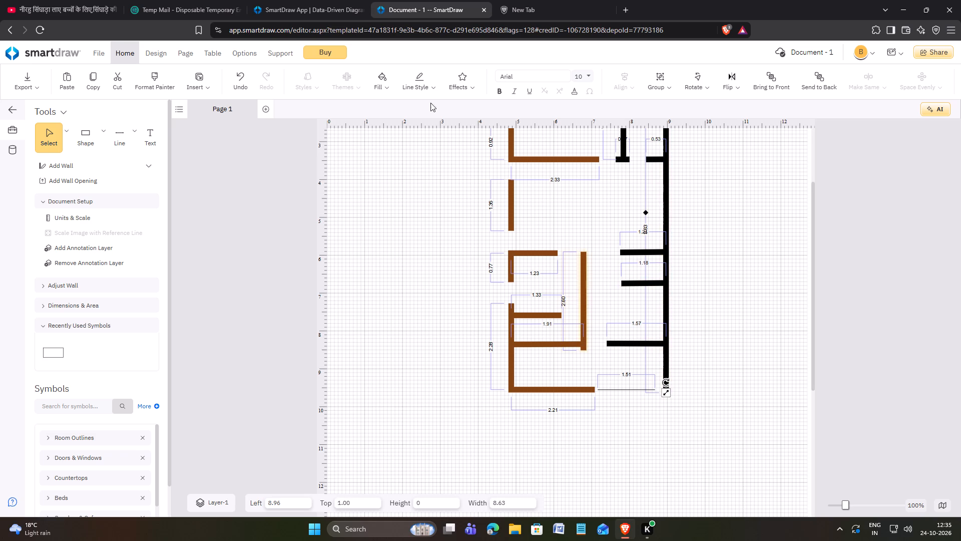
left_click(415, 92)
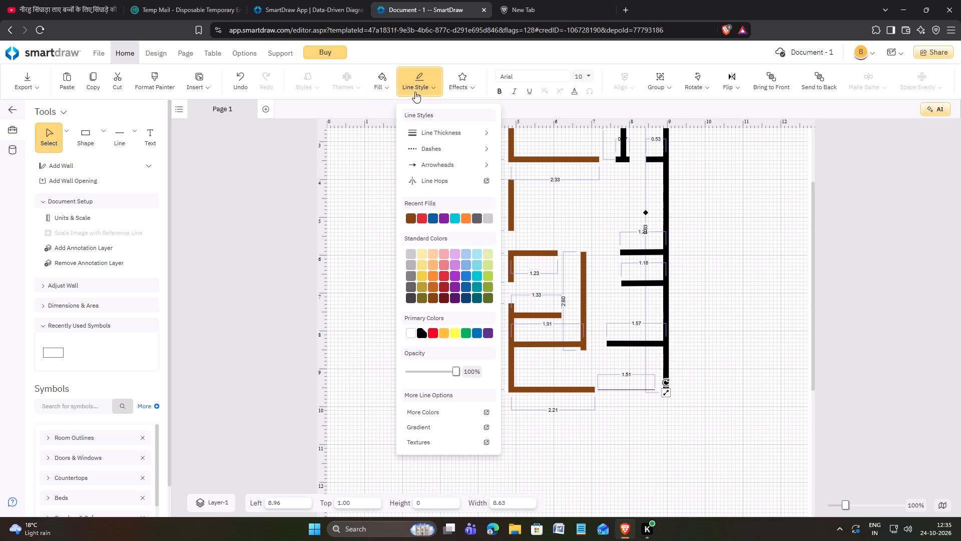
left_click(409, 221)
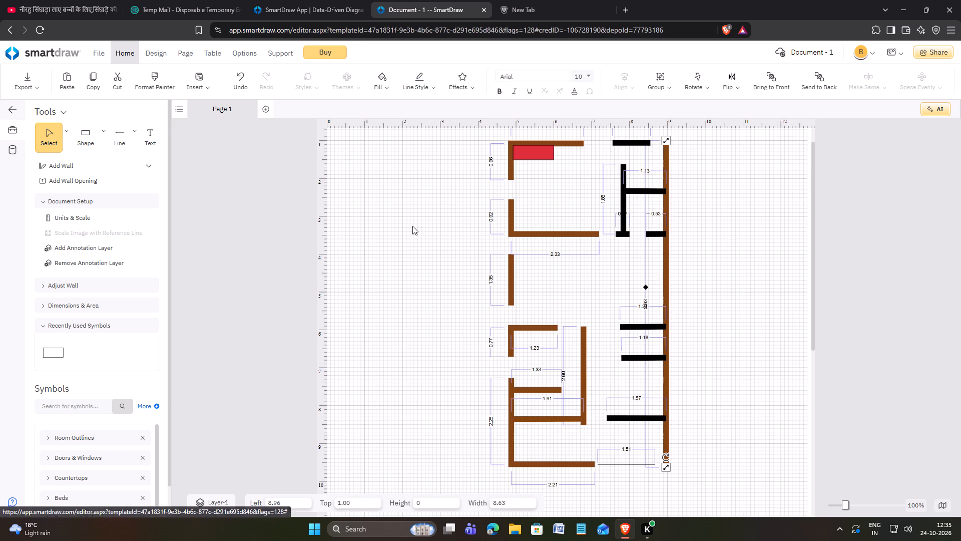
Recolour the 1.00 horizontal outer wall at the plan's top and the 1.13 interior wall below it brown.
scroll(702, 302, "up", 1)
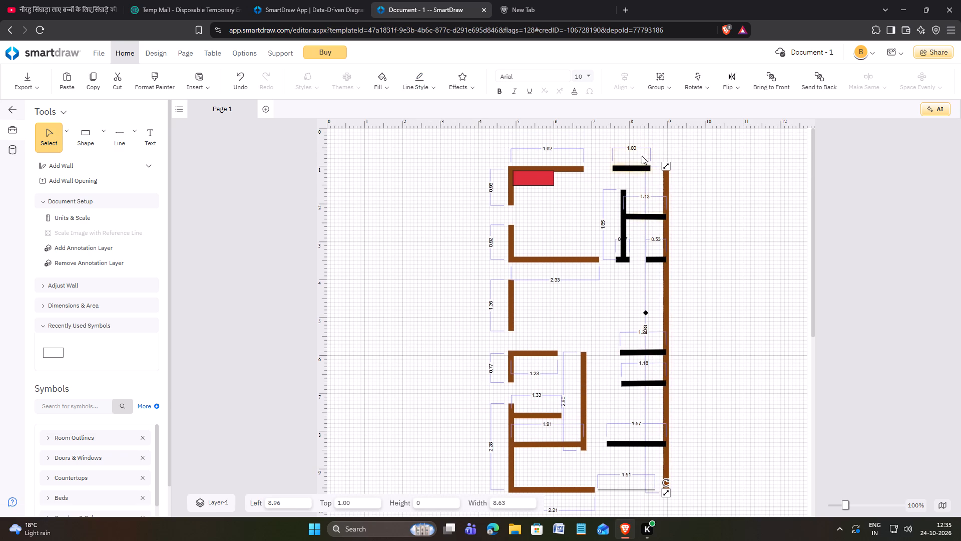
left_click(632, 169)
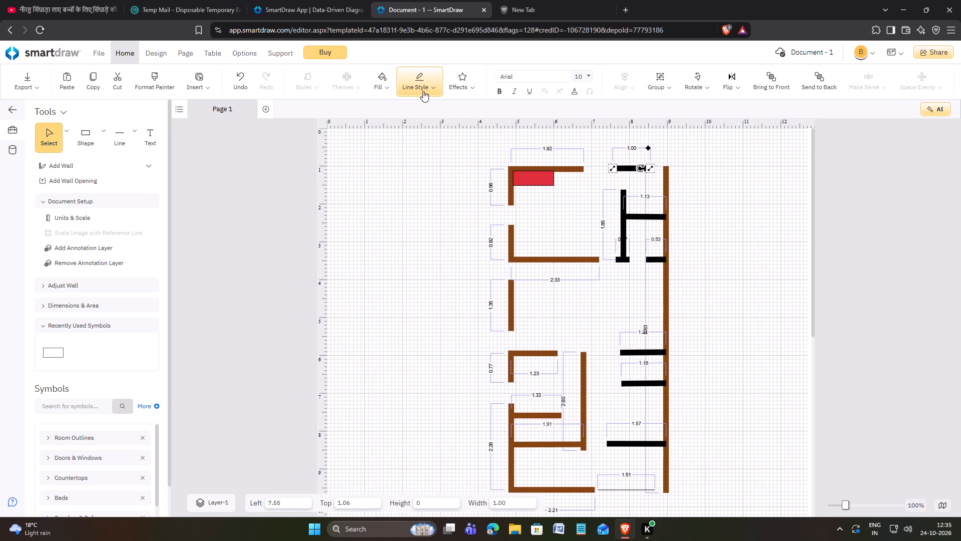
left_click(423, 90)
left_click(412, 221)
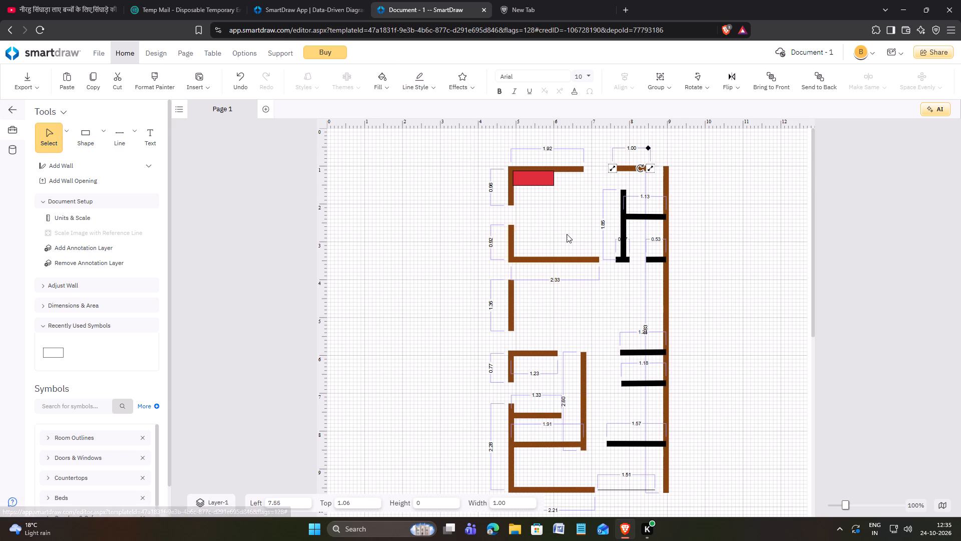
left_click(625, 215)
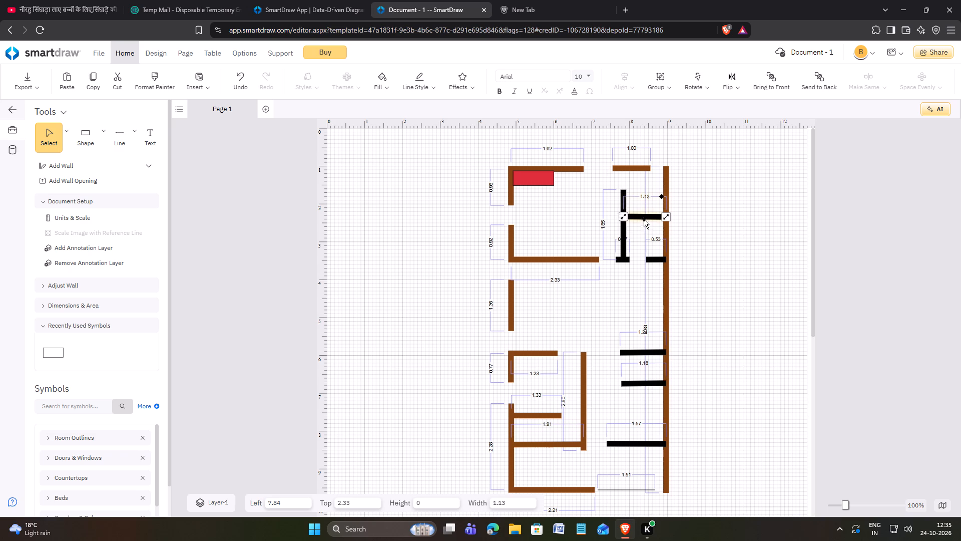
left_click(644, 217)
left_click(423, 92)
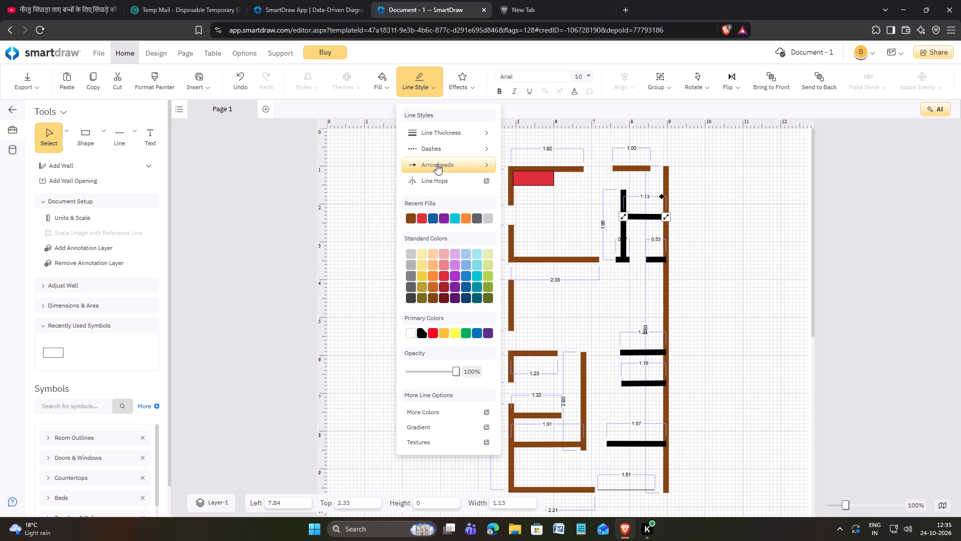
left_click(412, 221)
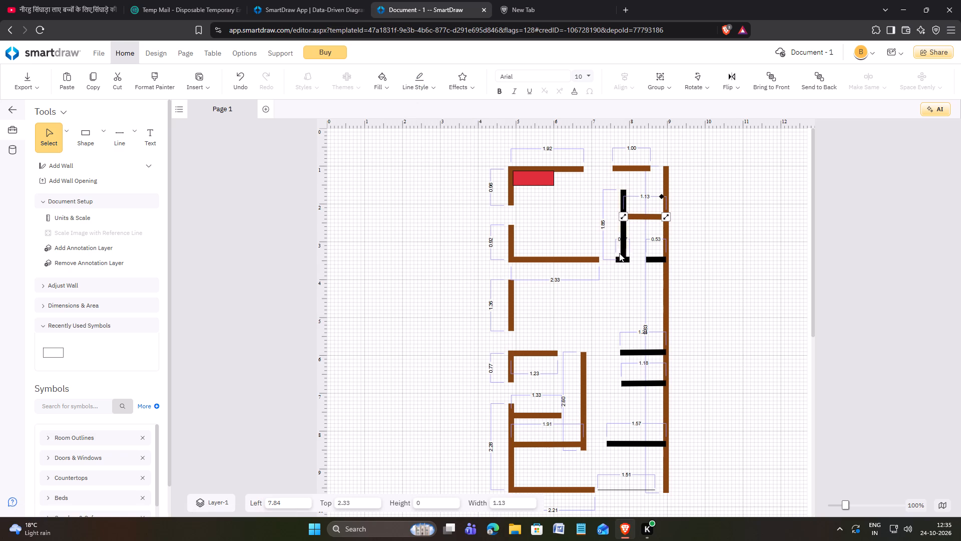
Recolour the 1.85 vertical interior wall in the upper part of the plan brown.
left_click(622, 249)
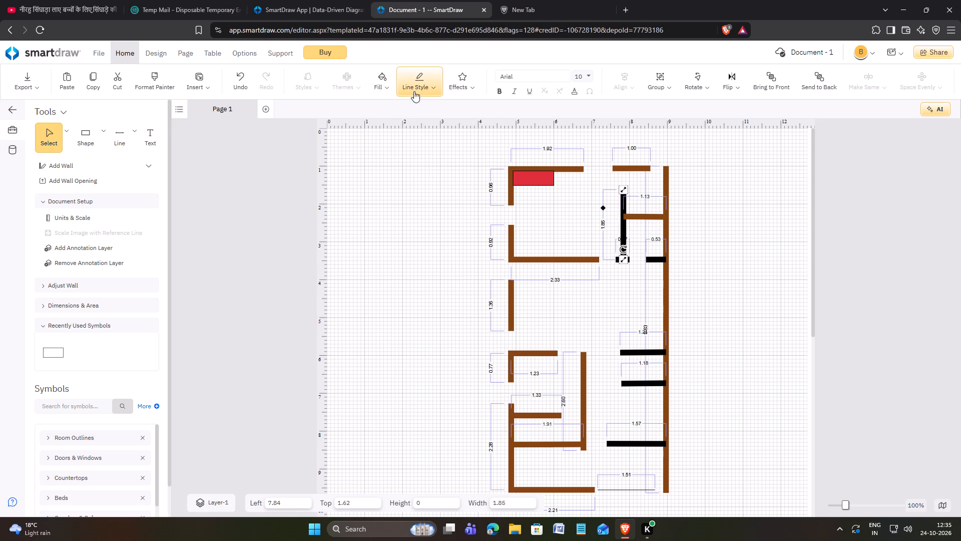
left_click(418, 90)
left_click(410, 221)
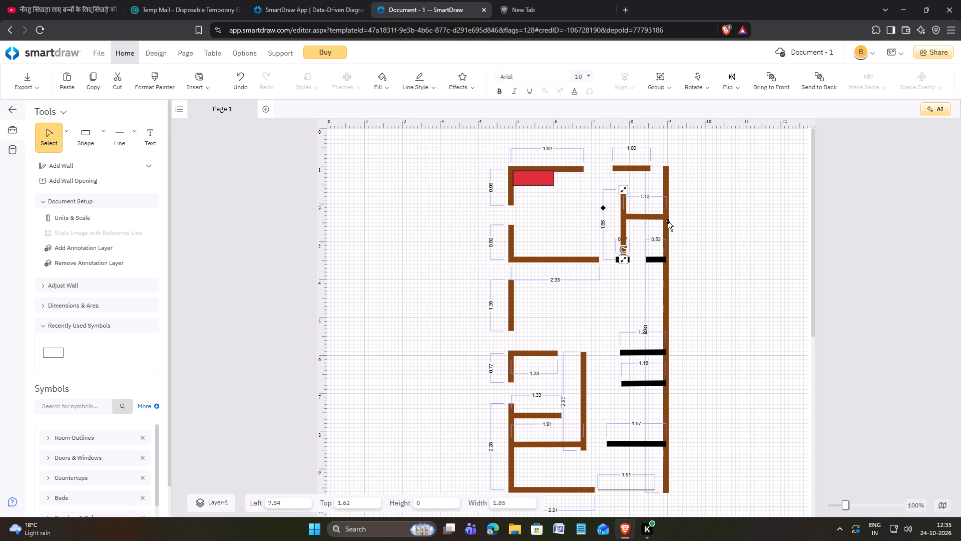
left_click(414, 91)
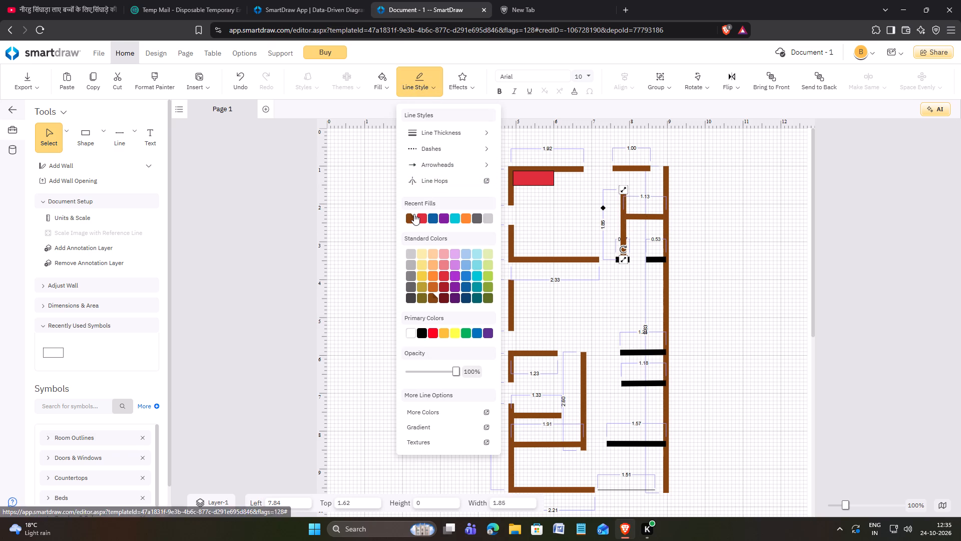
left_click(411, 221)
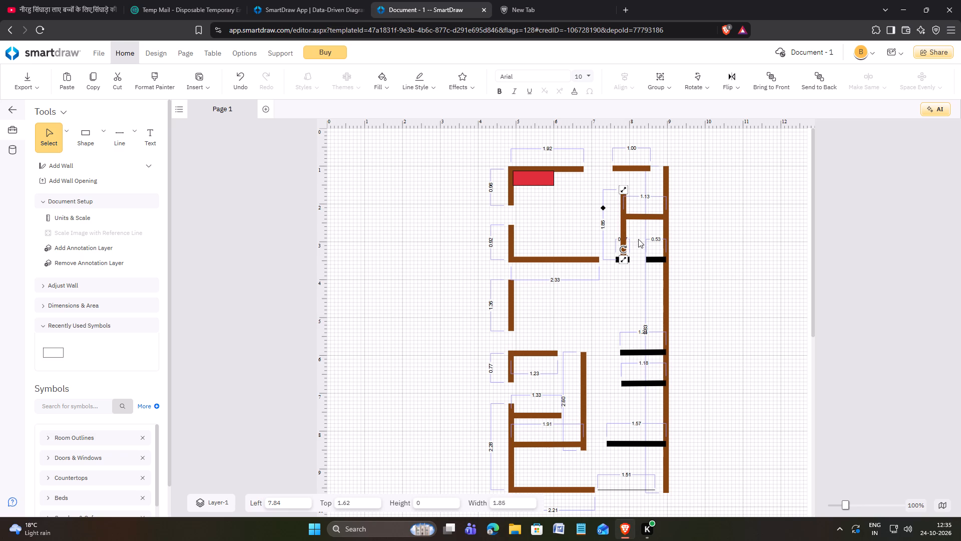
Recolour the short 0.53 and 0.37 horizontal walls at the foot of the upper small room brown.
left_click(652, 259)
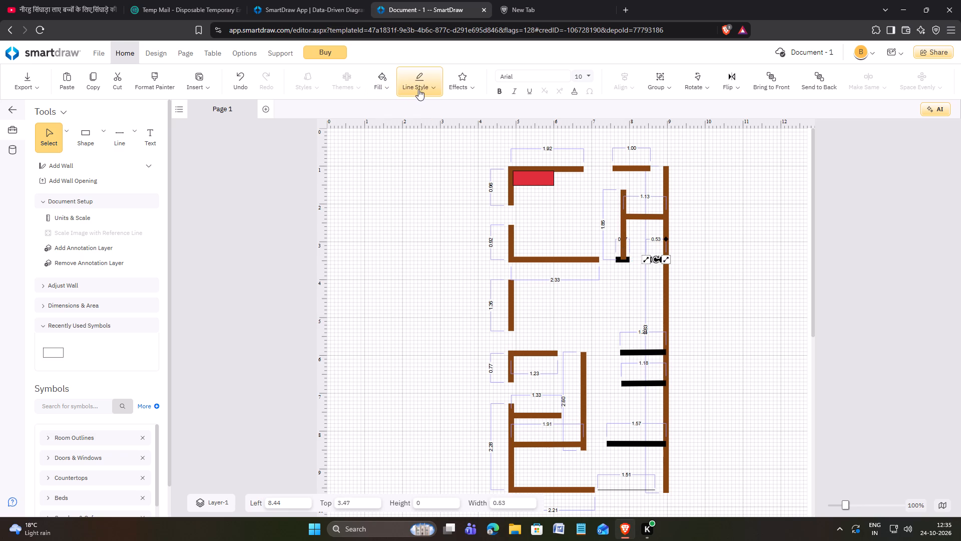
left_click(418, 89)
left_click(407, 220)
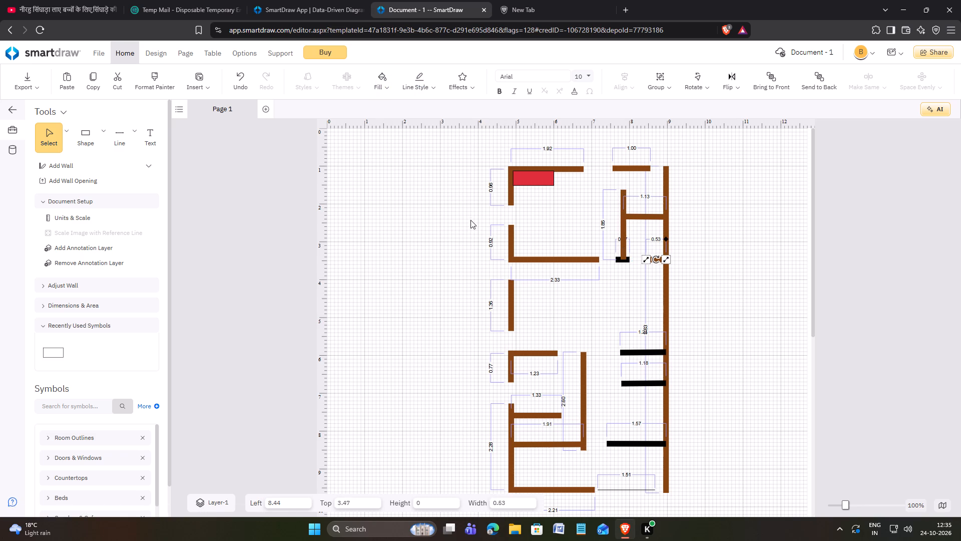
left_click(620, 261)
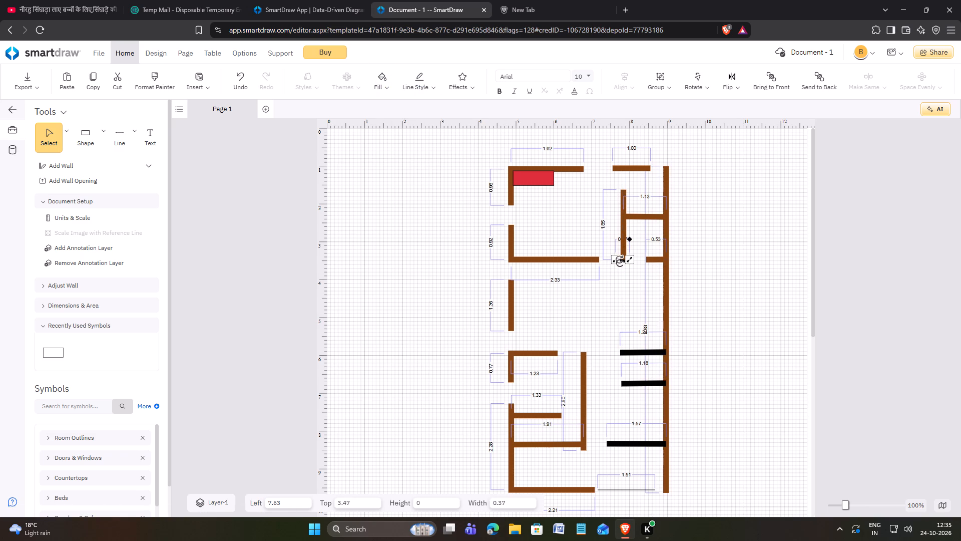
left_click(419, 91)
left_click(411, 221)
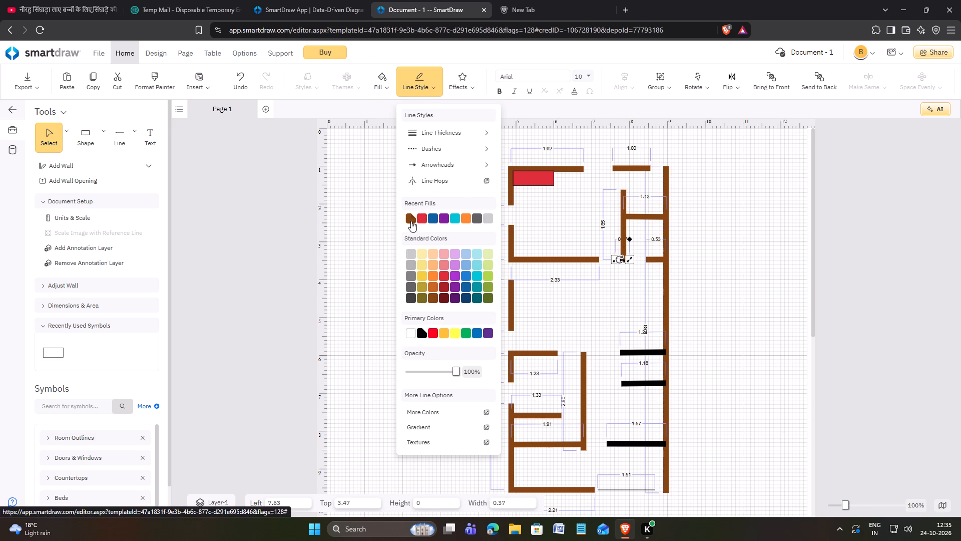
Recolour the 1.21 and 1.18 horizontal interior walls that meet the long outer wall brown.
left_click(634, 351)
left_click(414, 92)
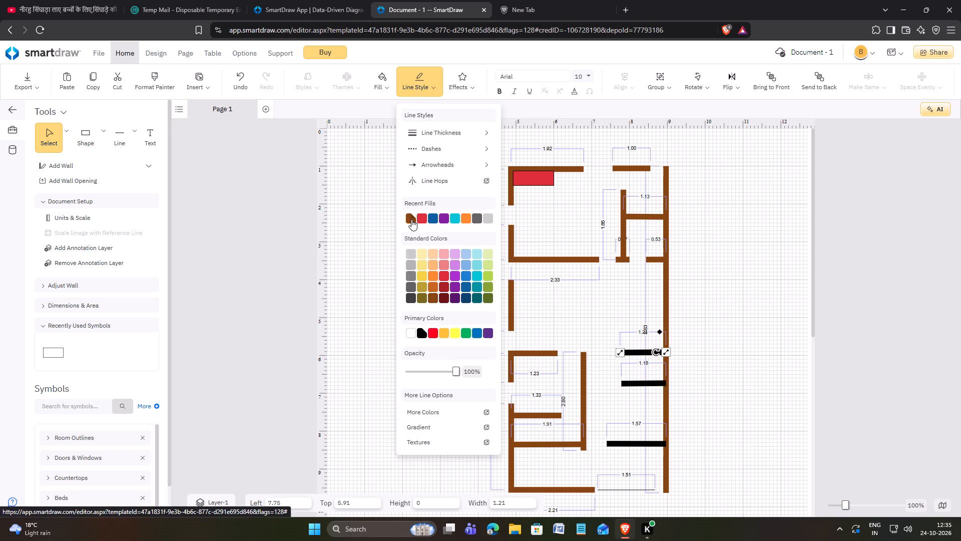
left_click(411, 219)
scroll(594, 317, "down", 2)
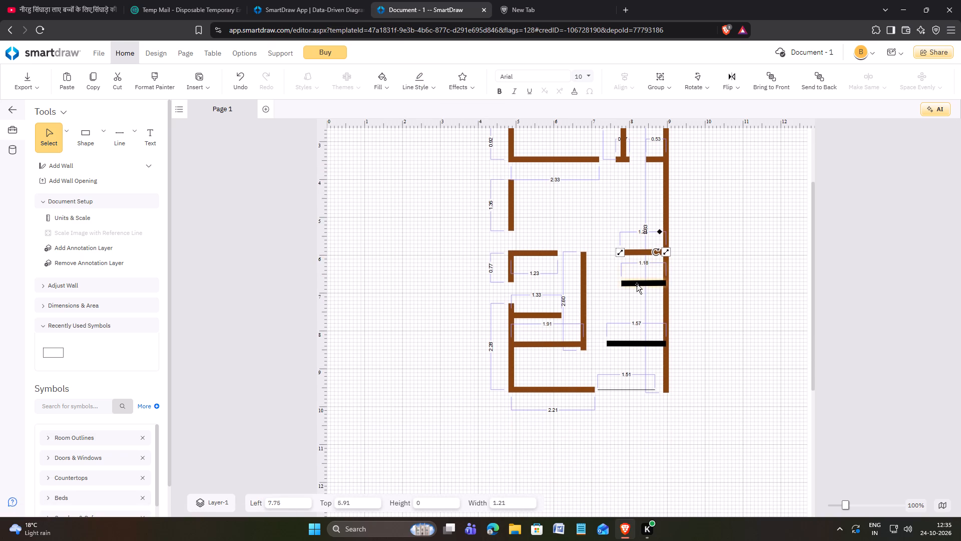
left_click(637, 284)
left_click(389, 90)
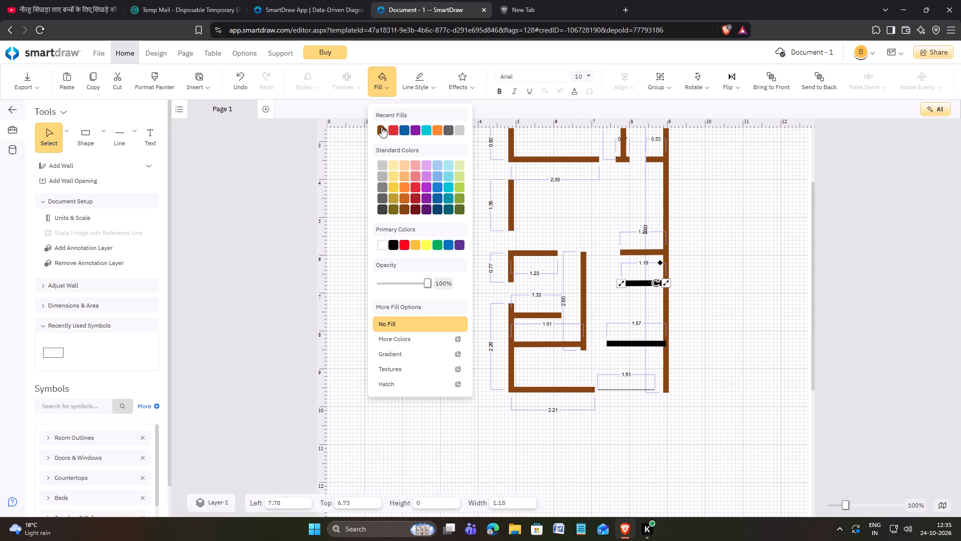
left_click(381, 127)
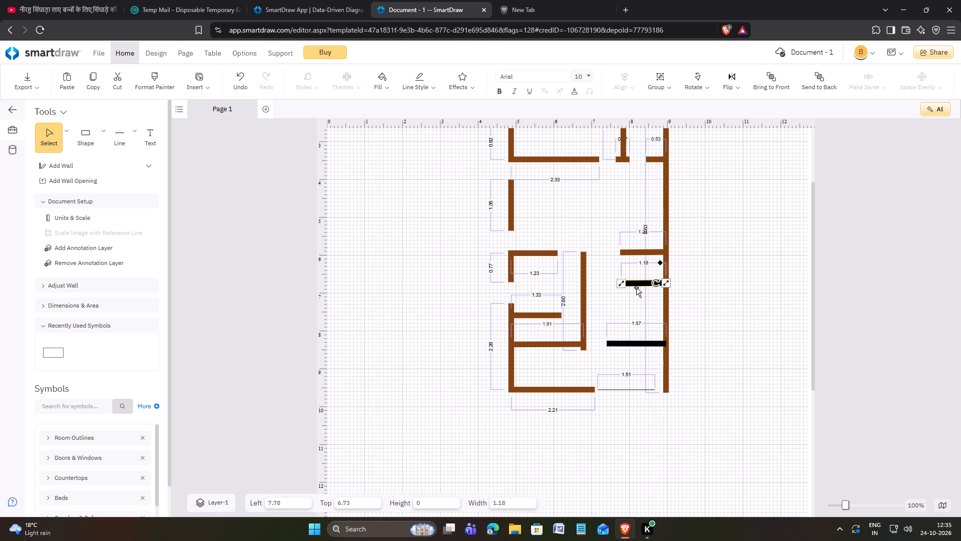
left_click(638, 284)
left_click(411, 87)
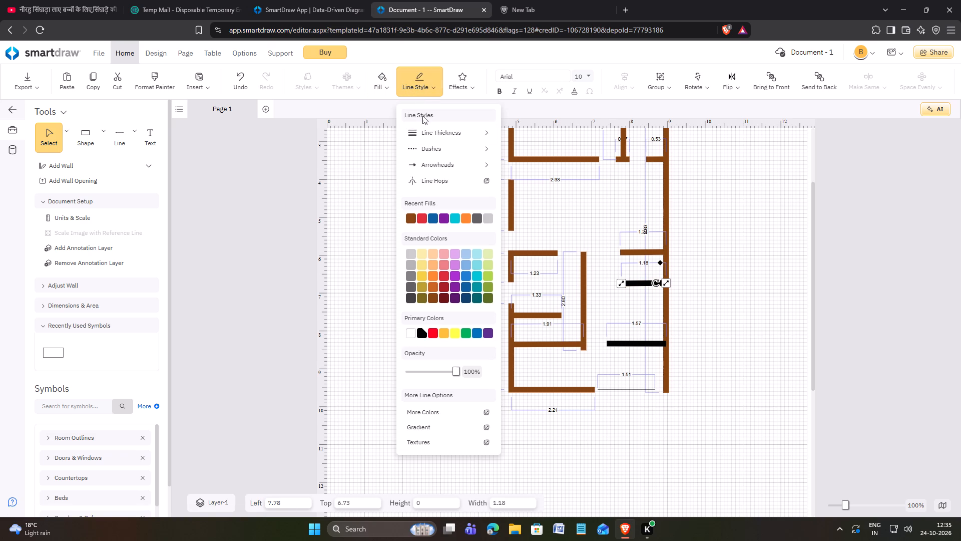
left_click(410, 217)
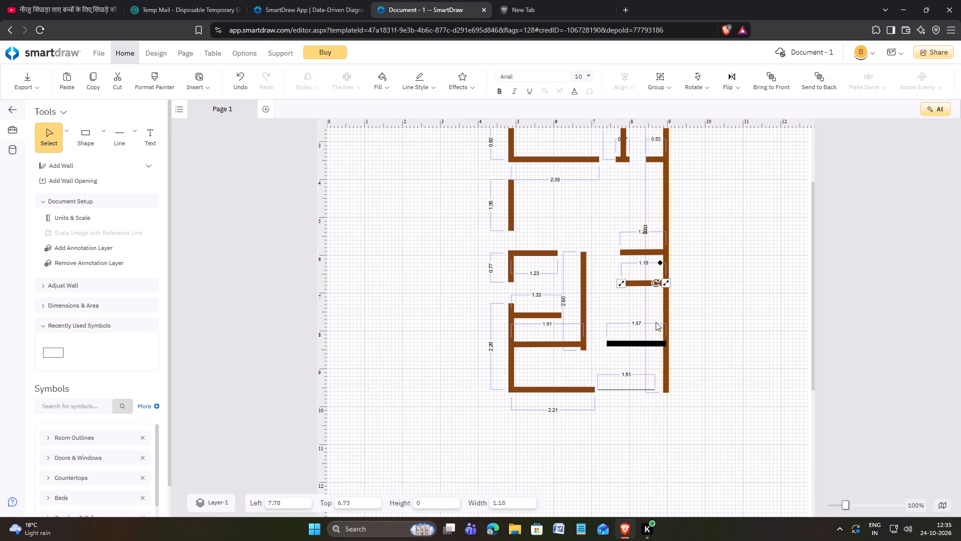
Recolour the 1.57 horizontal interior wall near the plan's lower end brown and clear the selection.
left_click(633, 344)
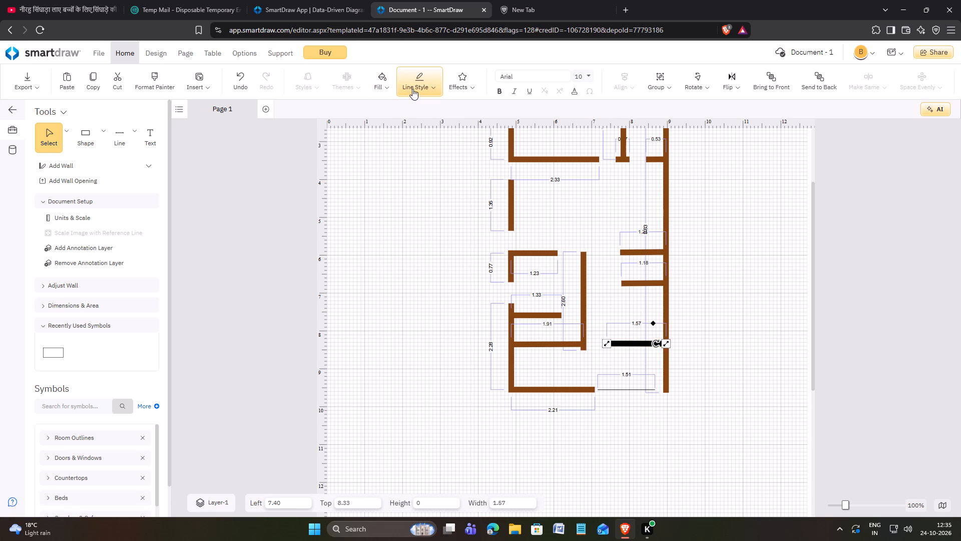
left_click(412, 89)
left_click(413, 218)
scroll(741, 302, "up", 2)
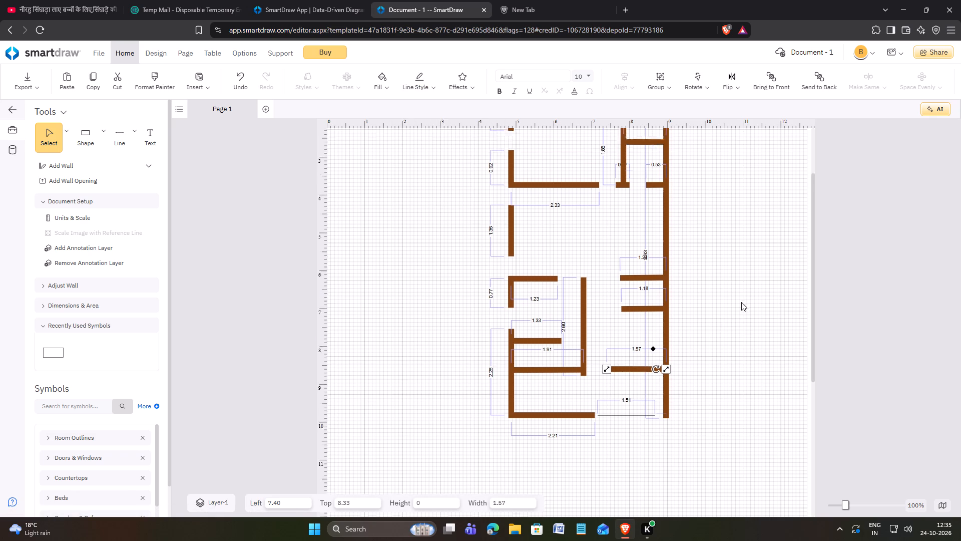
left_click(756, 280)
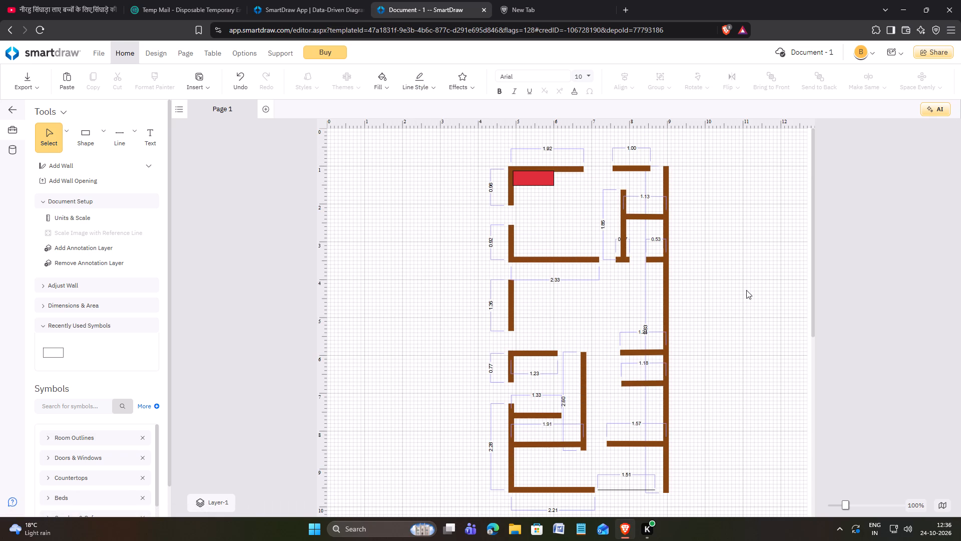
Draw a horizontal line about 0.24 long in the gap between the 1.23 wall and the 2.60 vertical wall.
scroll(751, 287, "down", 1)
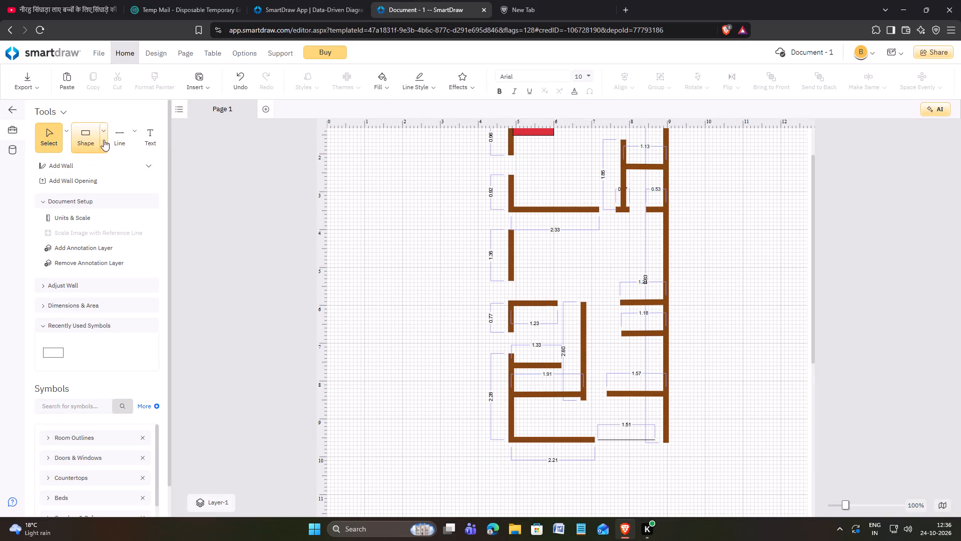
left_click(118, 135)
left_click_drag(562, 304, 565, 304)
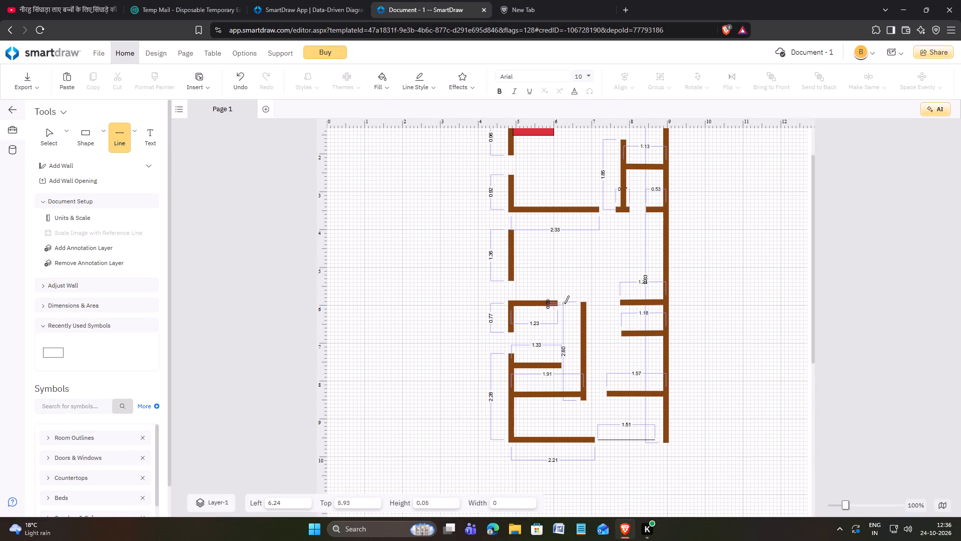
left_click_drag(565, 304, 573, 305)
left_click_drag(573, 305, 572, 304)
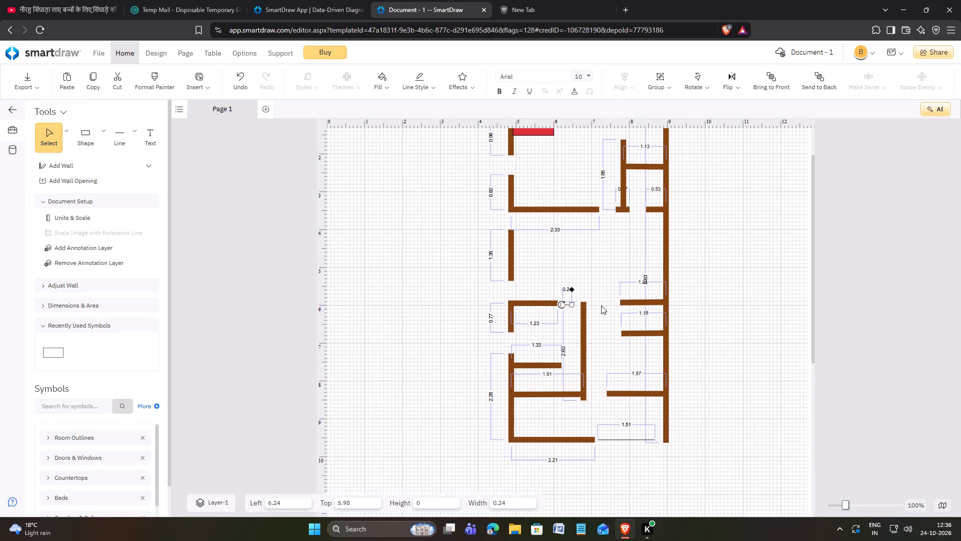
Extend the upper end of the 2.60 vertical interior wall to a length of about 2.65.
left_click(583, 306)
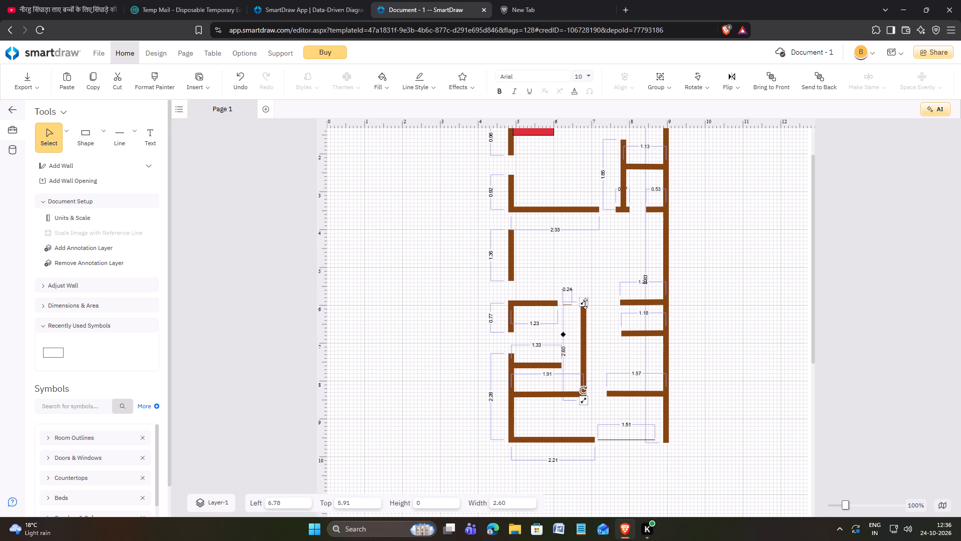
left_click(585, 303)
Extend the short horizontal line beside the 1.23 wall to about 0.55 so it reaches the 2.65 vertical wall.
left_click(605, 309)
left_click(568, 305)
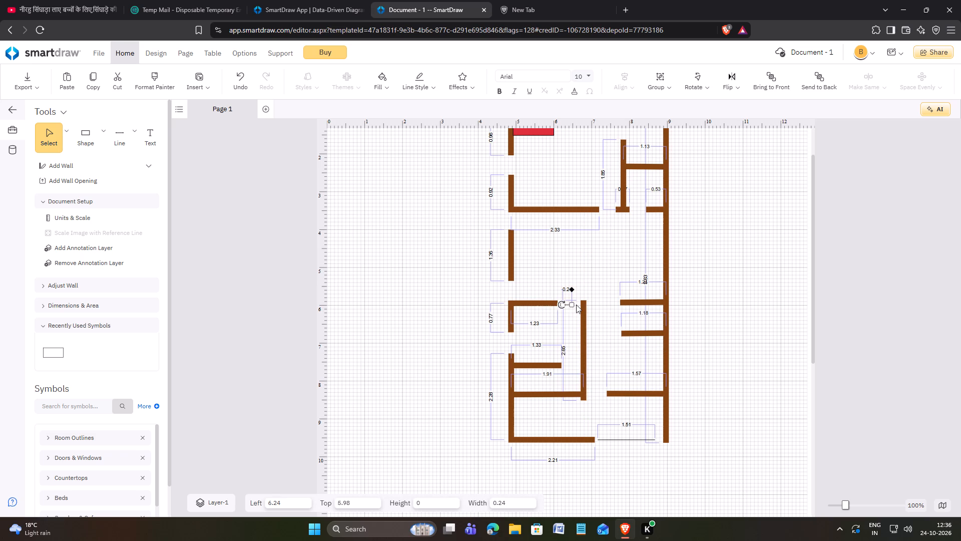
left_click(573, 305)
left_click(606, 307)
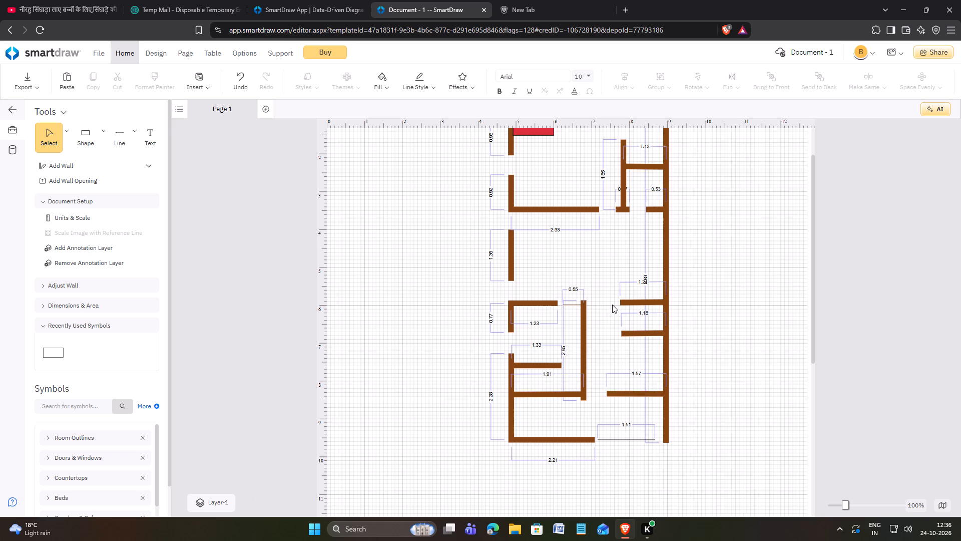
Draw a horizontal line about 0.63 long across the gap between the 2.65 vertical wall and the upper short wall opposite.
left_click(118, 136)
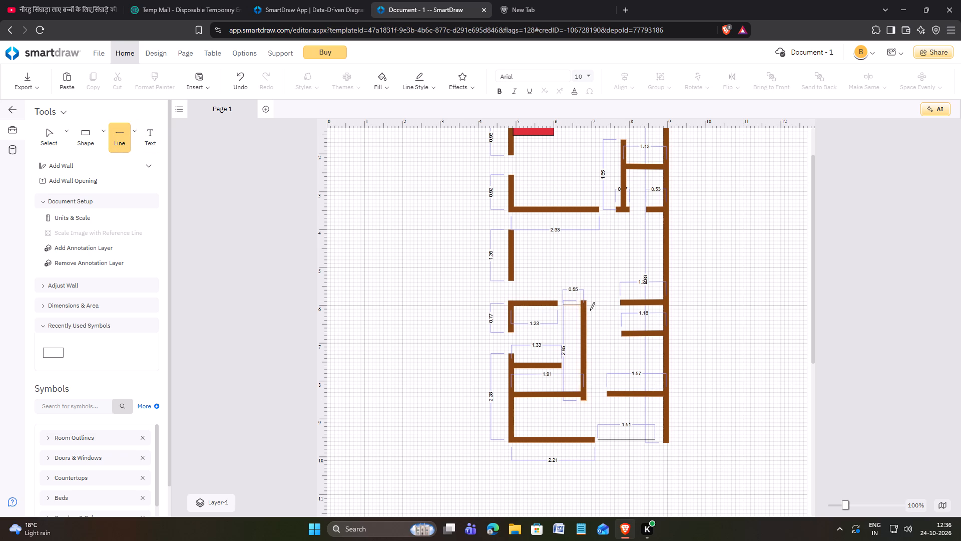
left_click_drag(592, 303, 615, 303)
left_click(713, 293)
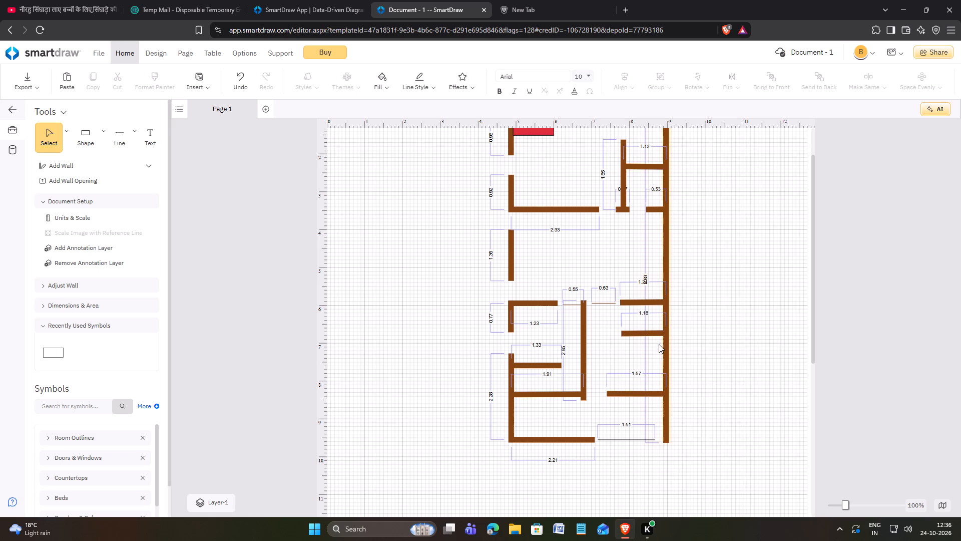
left_click(740, 336)
Insert a Window (36") symbol from Doors & Windows in the middle of the 1.91 horizontal wall, about 0.50 from each end.
scroll(752, 355, "up", 1)
scroll(753, 355, "down", 1)
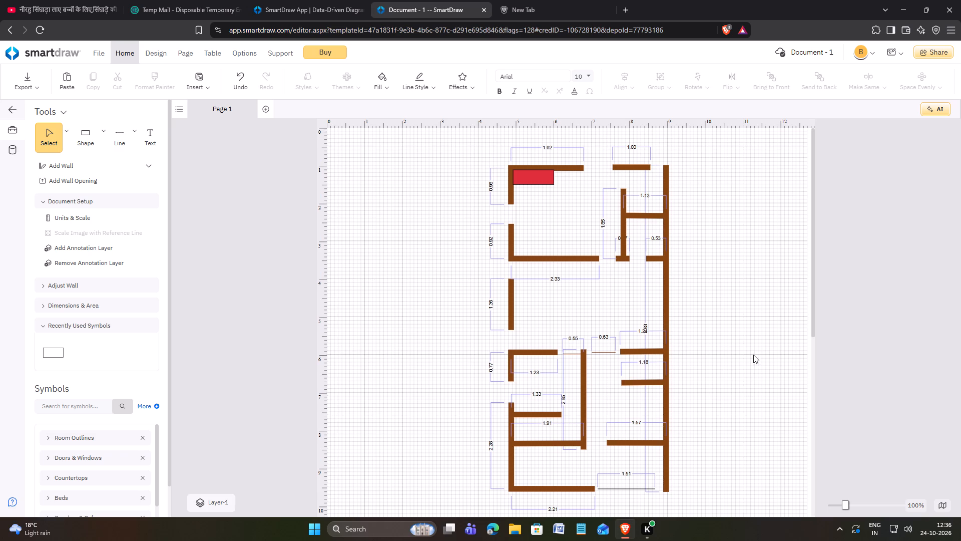
scroll(753, 355, "down", 1)
left_click(48, 439)
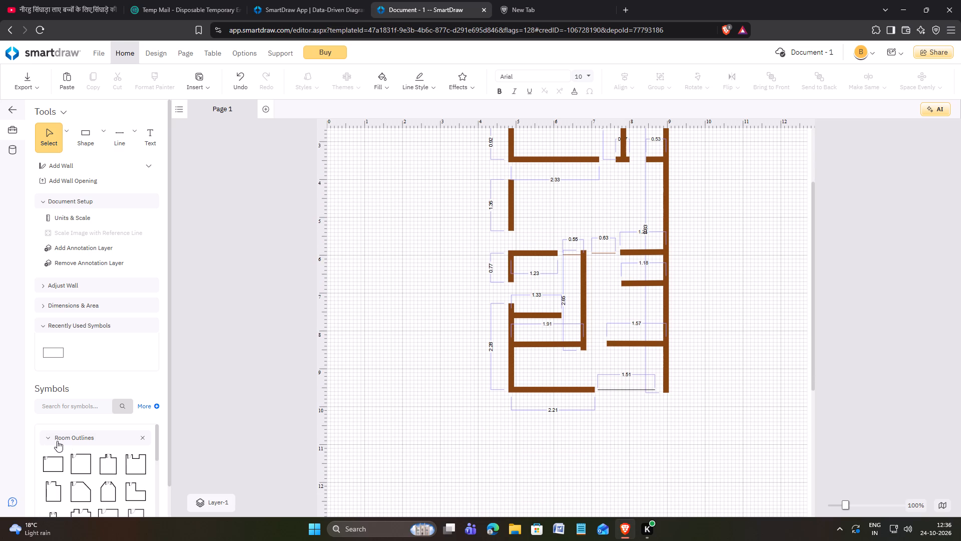
left_click(51, 436)
left_click(49, 458)
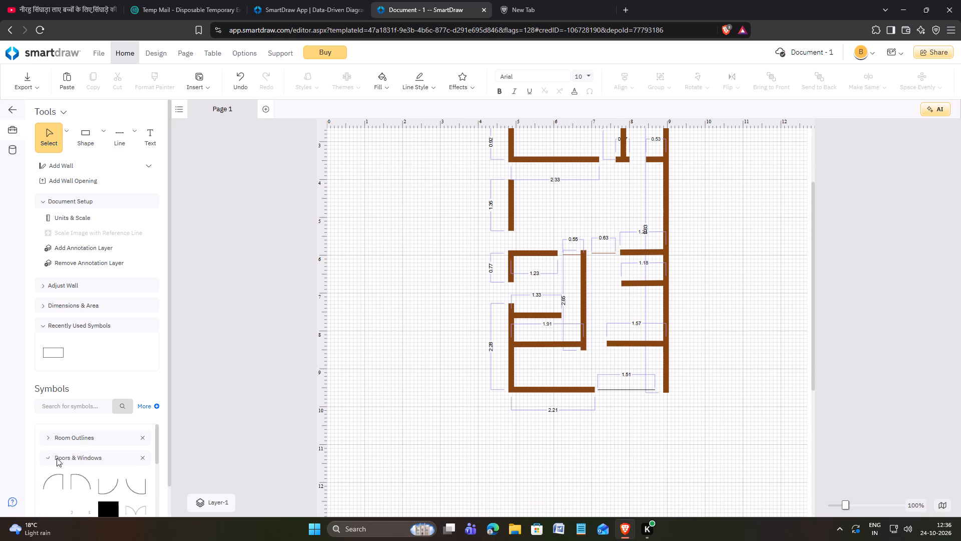
scroll(75, 457, "down", 3)
scroll(132, 467, "up", 1)
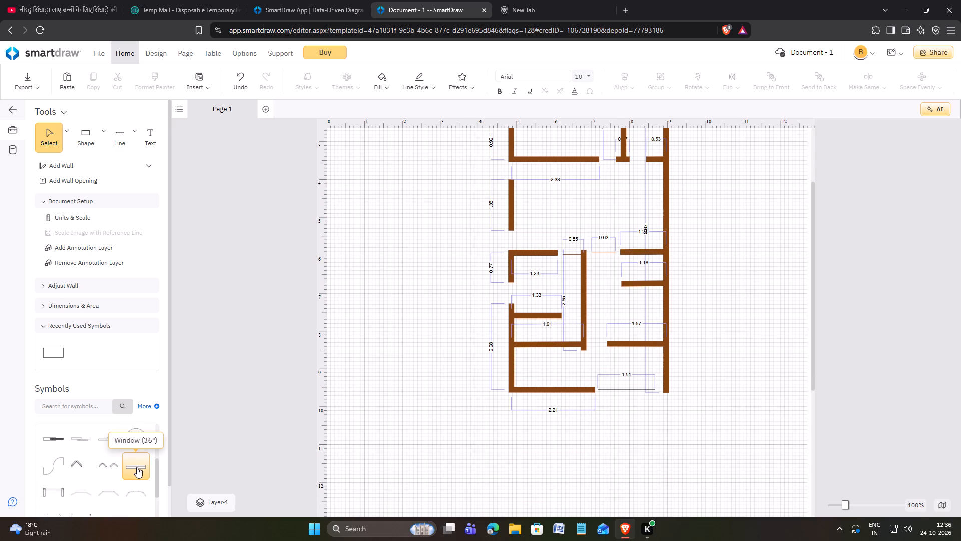
left_click_drag(137, 467, 485, 353)
left_click_drag(131, 470, 584, 390)
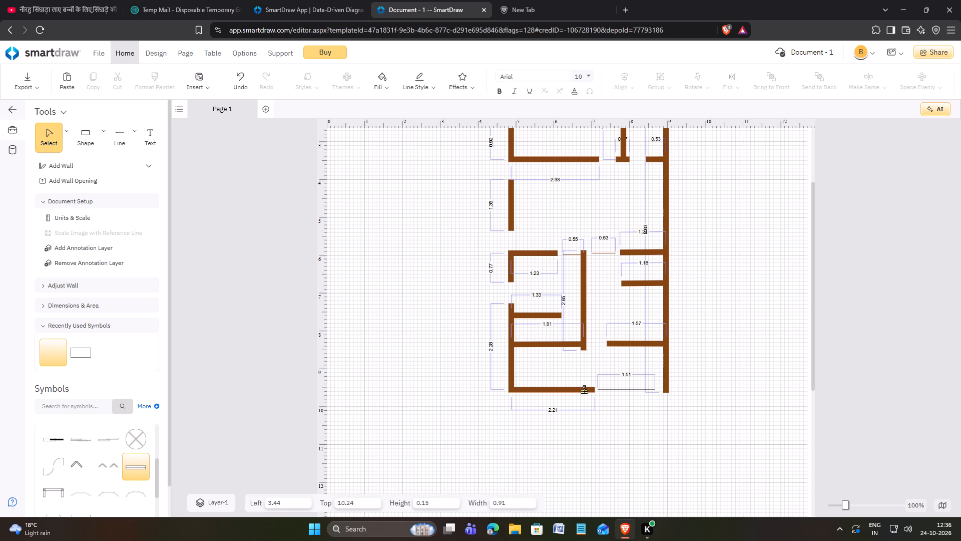
left_click_drag(584, 390, 434, 361)
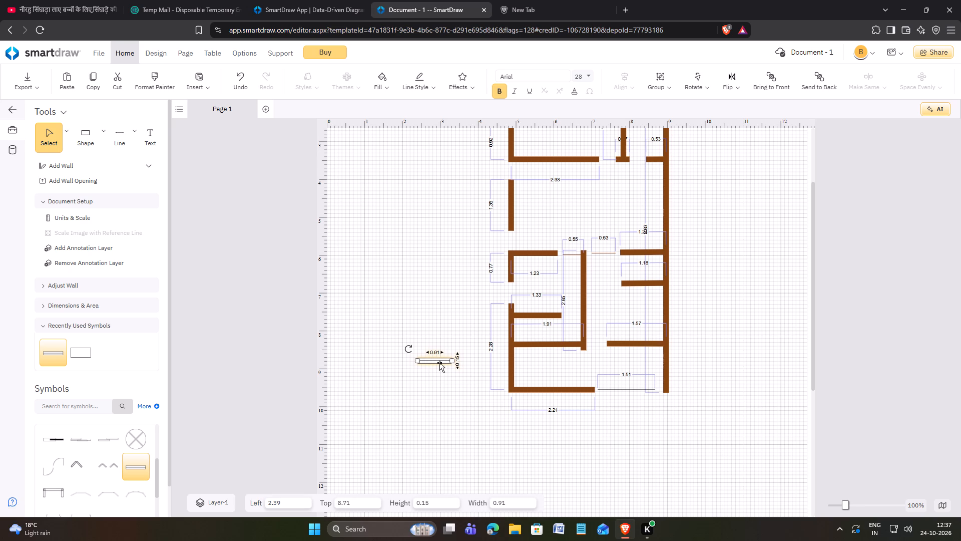
left_click_drag(432, 362, 547, 345)
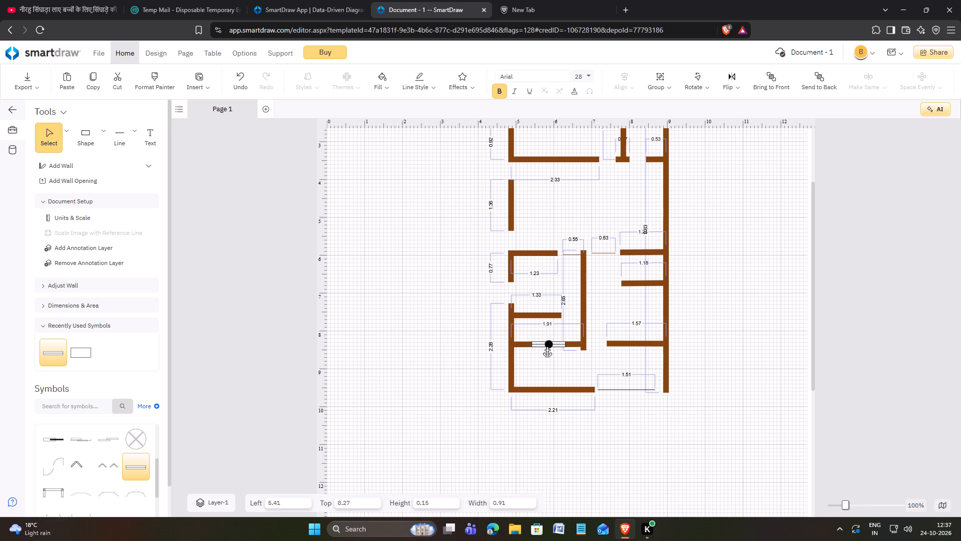
left_click_drag(547, 345, 545, 345)
left_click(565, 365)
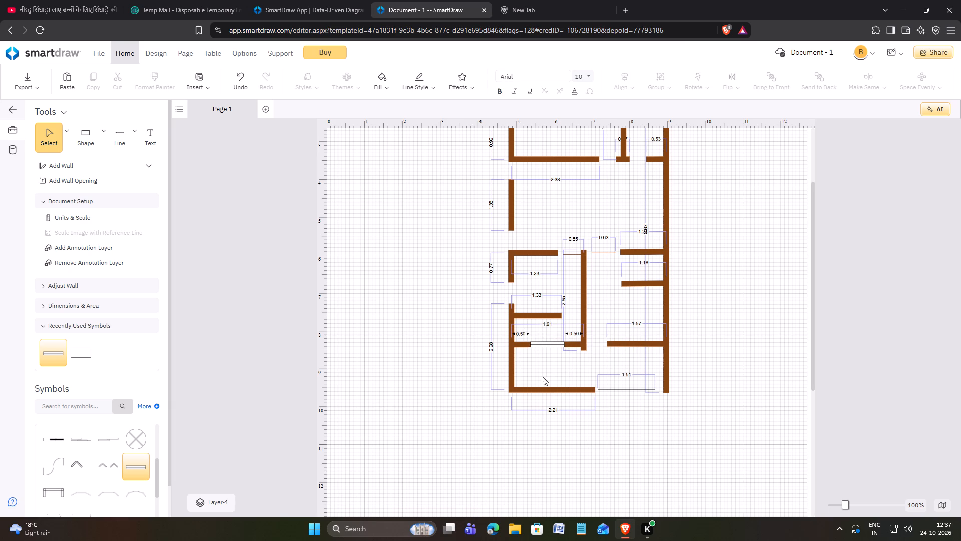
left_click(578, 370)
Place another Window (36") symbol on the 1.33 horizontal wall and shorten it to a width of about 0.50.
left_click_drag(133, 468, 544, 316)
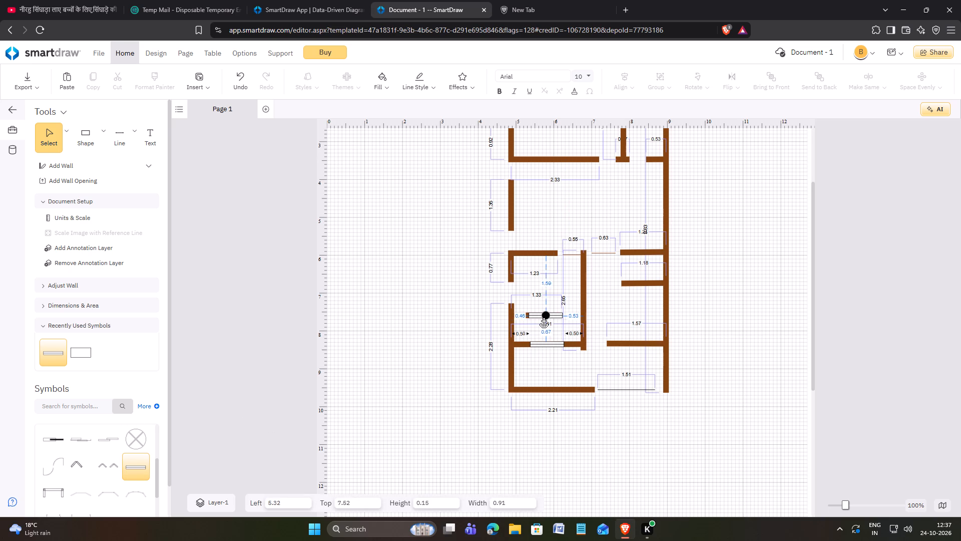
left_click_drag(544, 316, 542, 317)
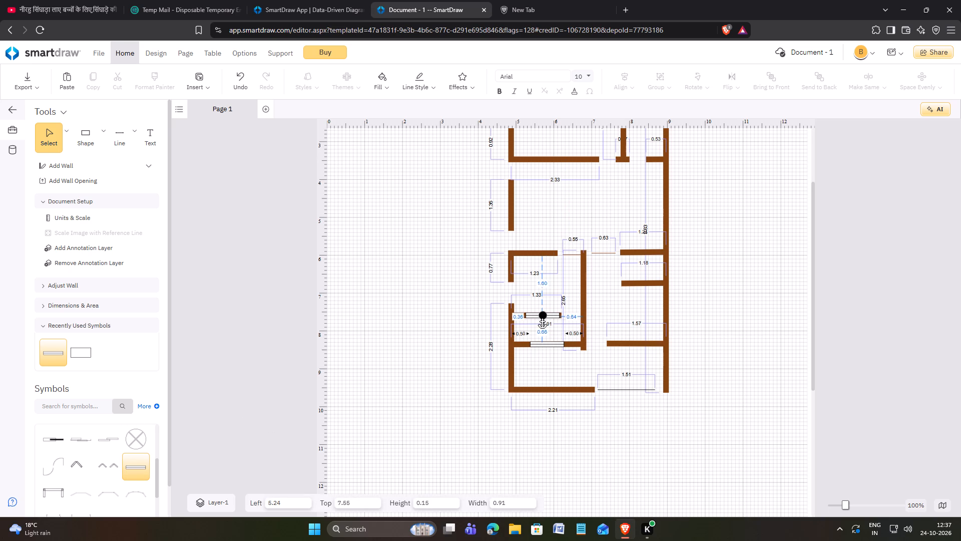
left_click_drag(542, 317, 539, 317)
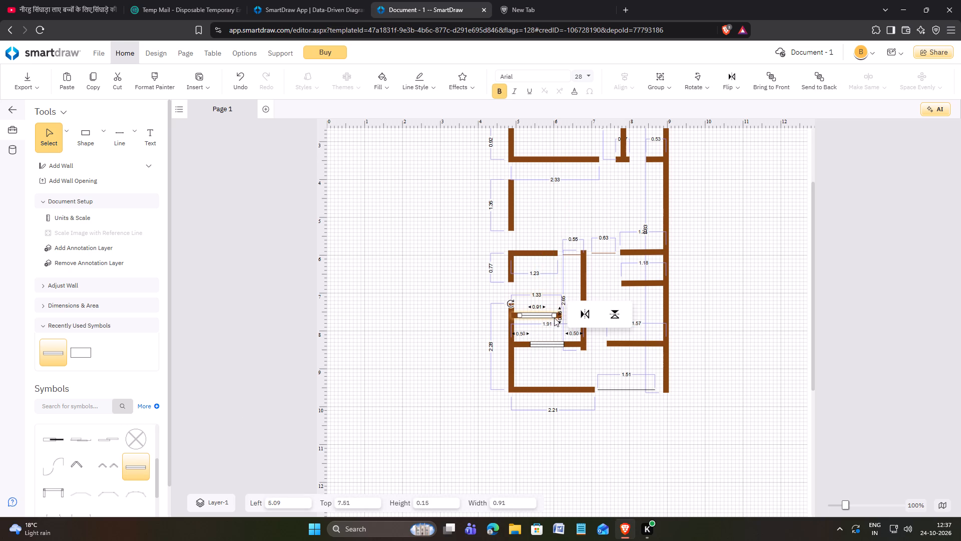
left_click_drag(555, 315, 539, 316)
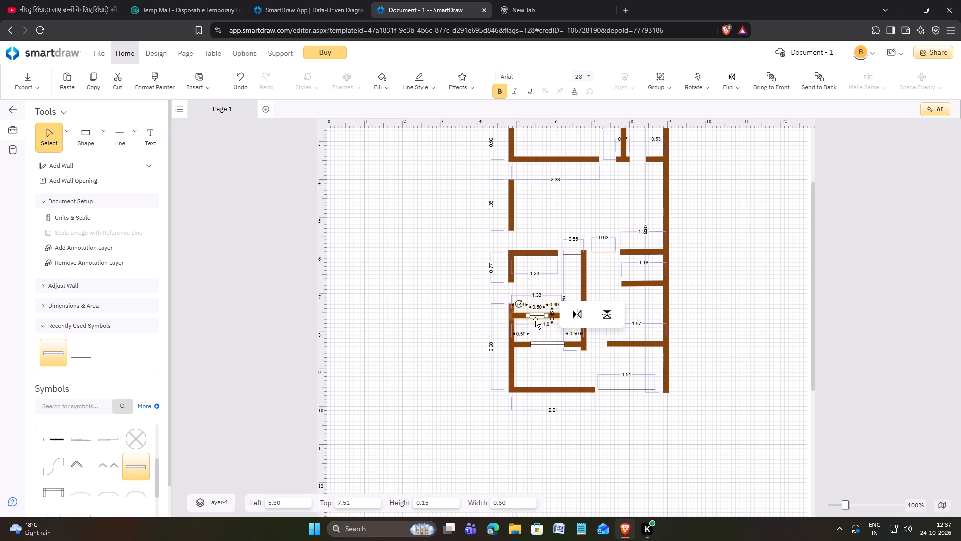
left_click_drag(540, 315, 535, 315)
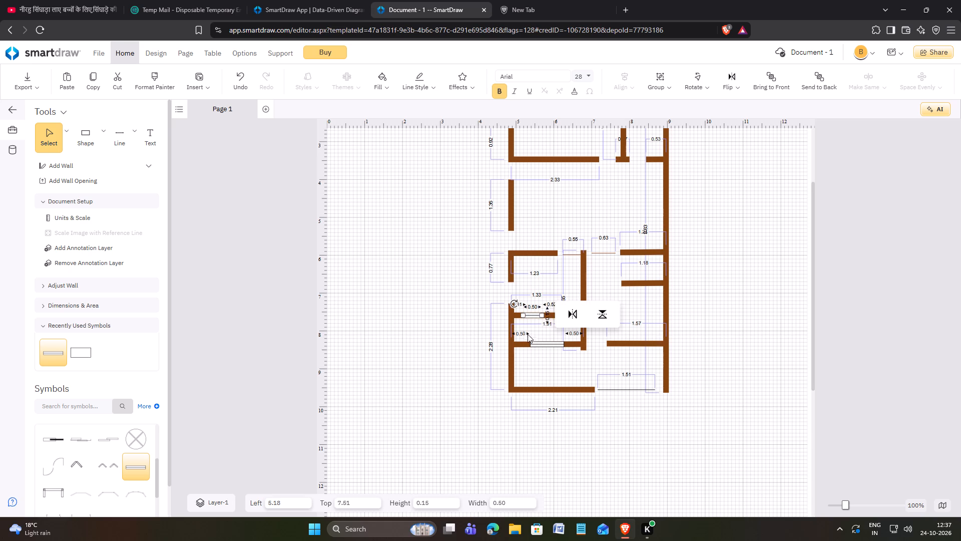
left_click(456, 376)
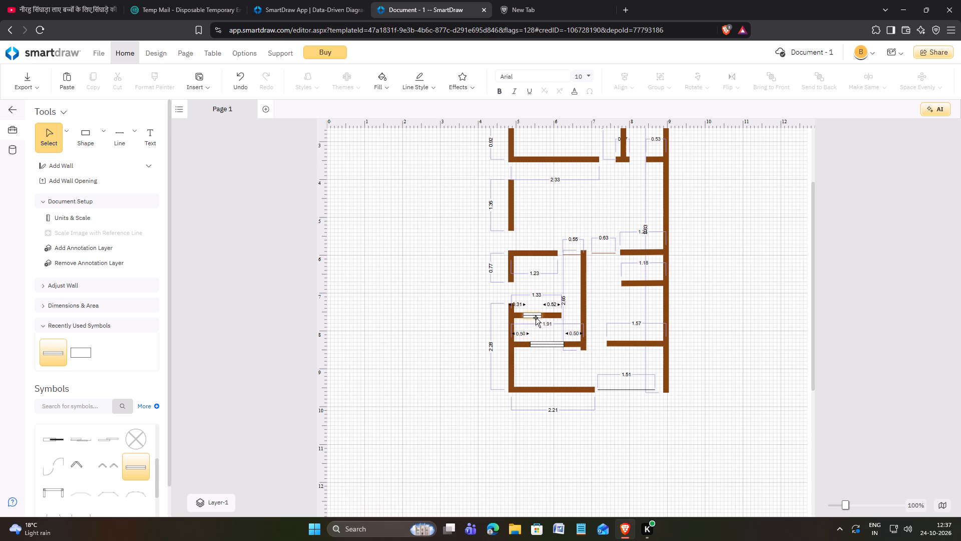
Move the short window into the gap between the 1.33 wall and the 2.65 vertical wall, widening it to about 0.55.
left_click_drag(536, 316, 571, 314)
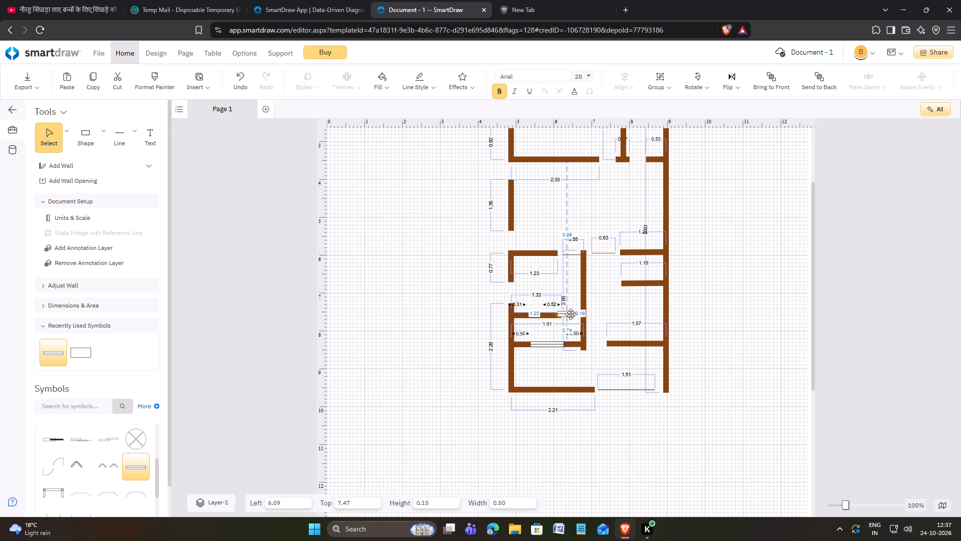
left_click_drag(571, 314, 573, 316)
left_click(580, 314)
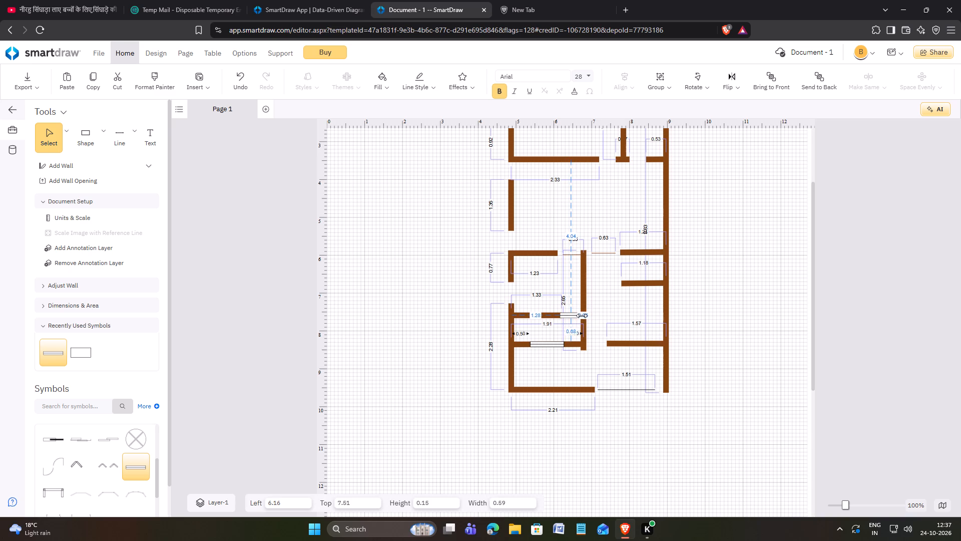
left_click(611, 410)
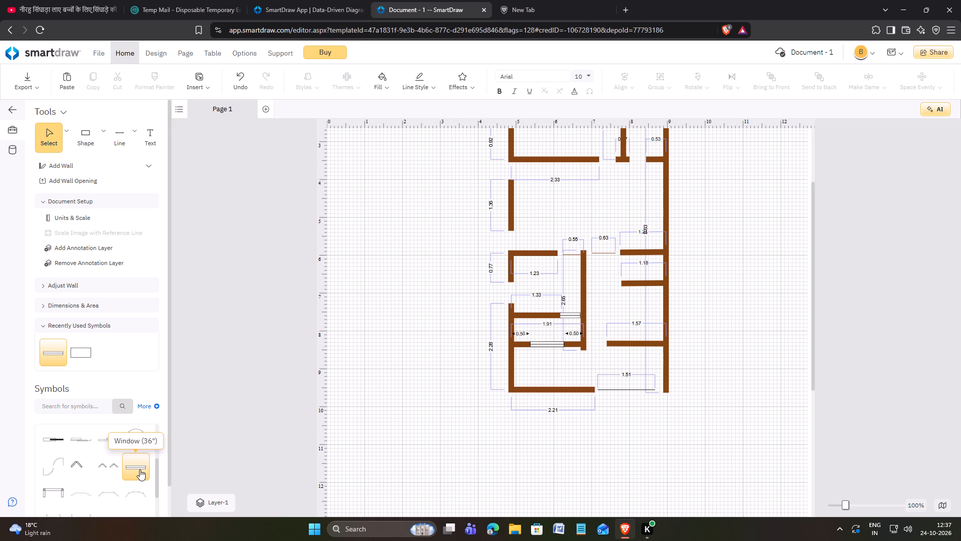
Add a Window (36") symbol in the gap between the 1.92 and 1.00 outer walls and trim its width to about 0.84.
left_click_drag(139, 469, 410, 369)
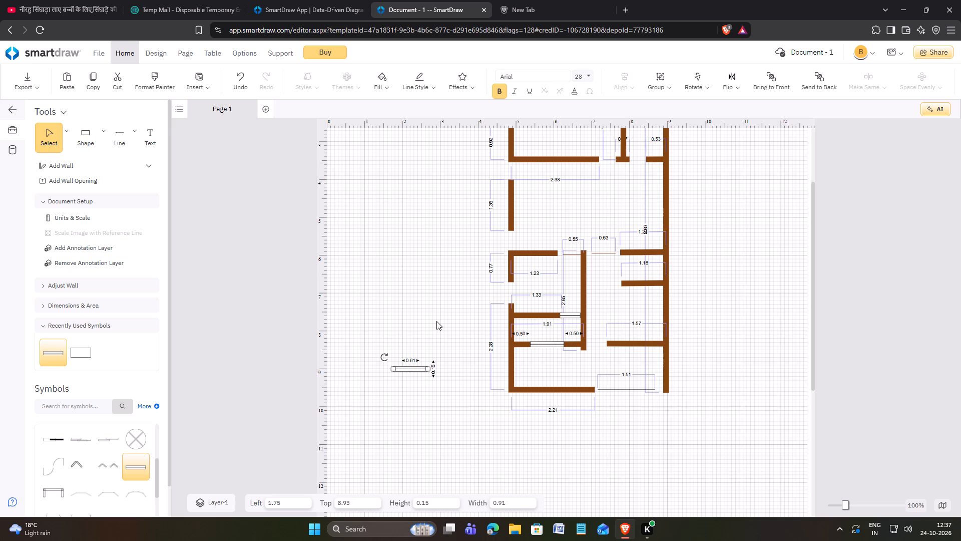
scroll(467, 301, "up", 2)
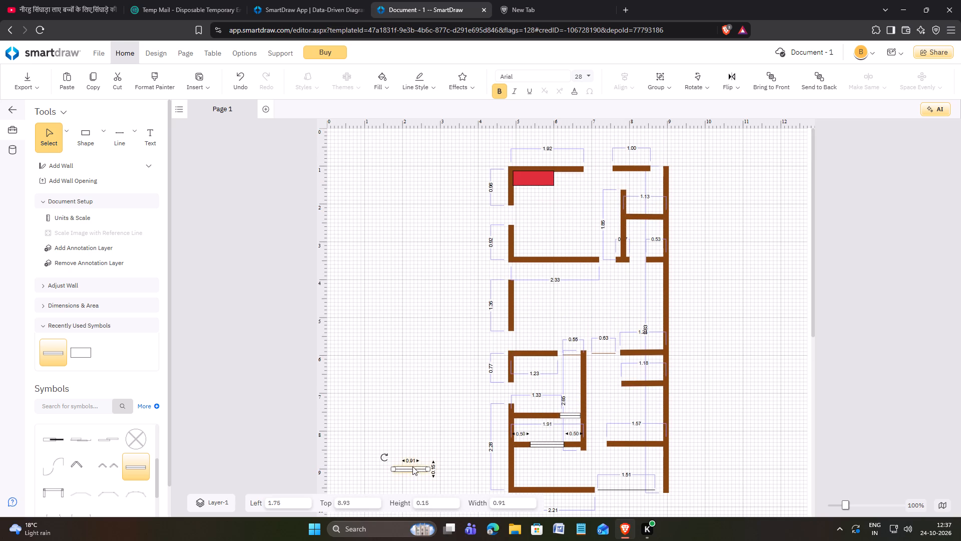
left_click_drag(413, 470, 601, 170)
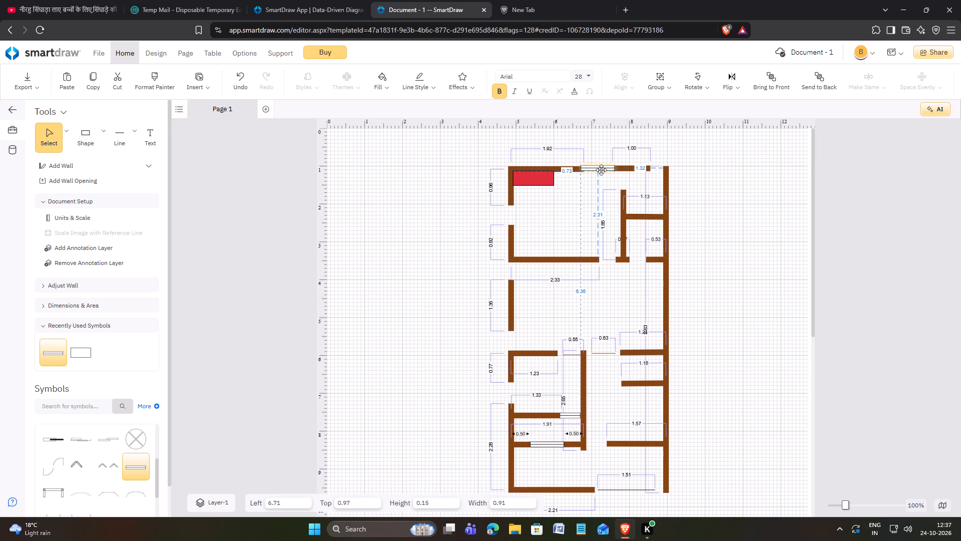
left_click_drag(601, 170, 602, 171)
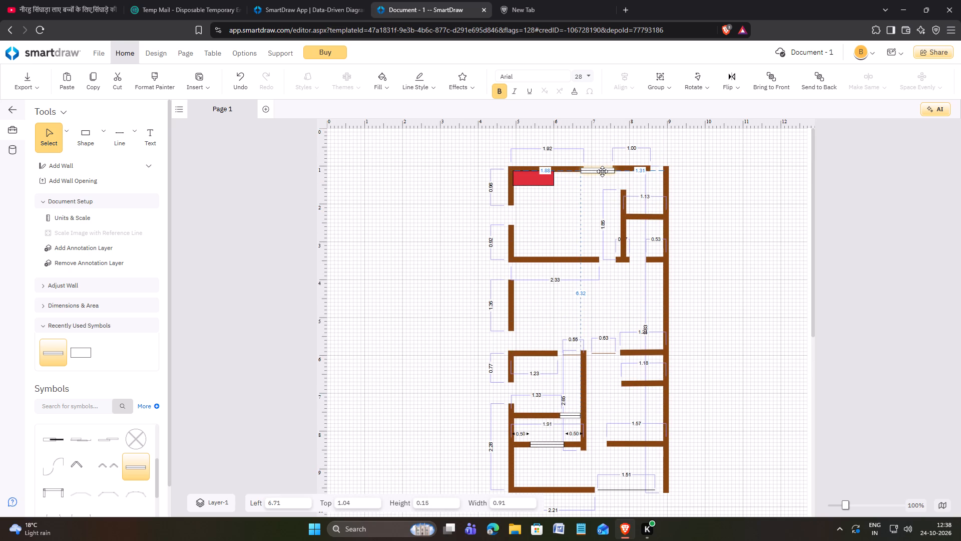
left_click_drag(602, 171, 602, 170)
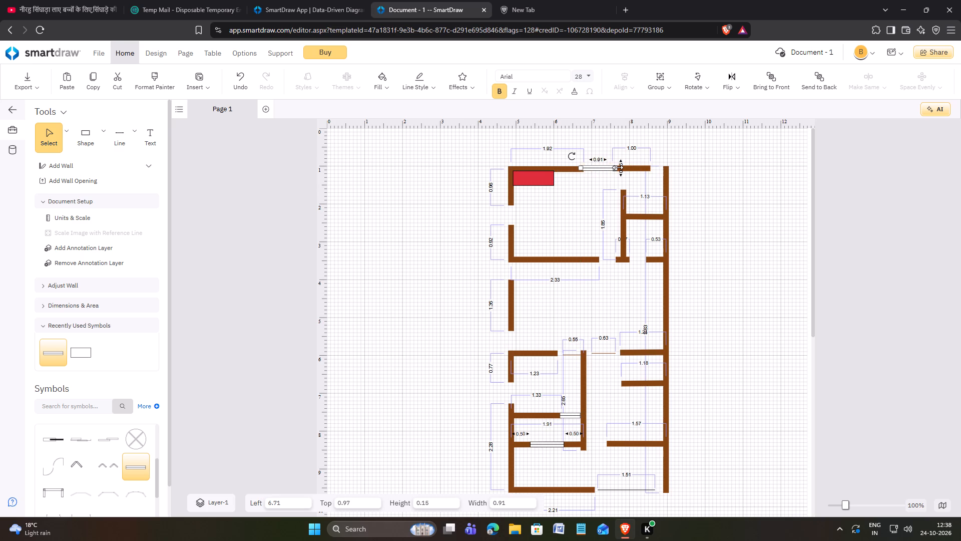
left_click(581, 168)
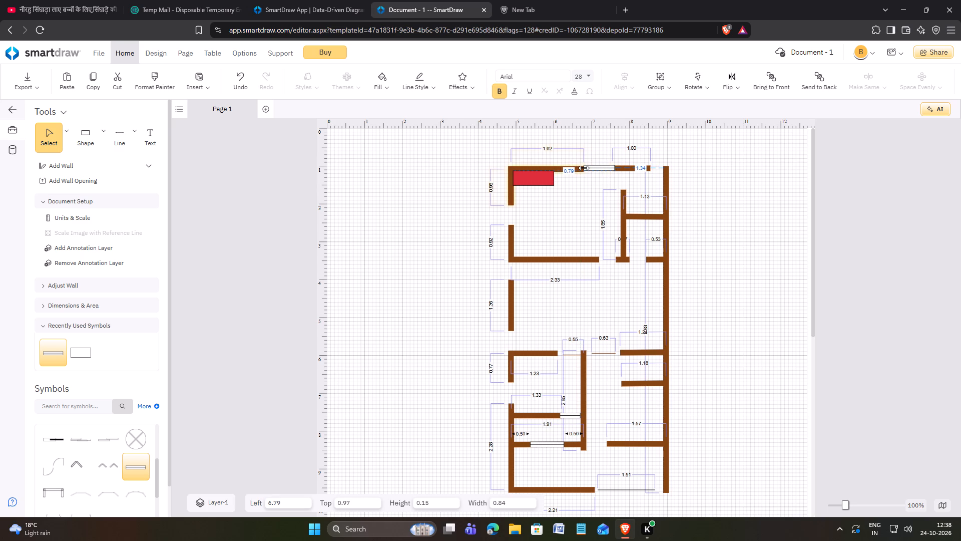
left_click(605, 169)
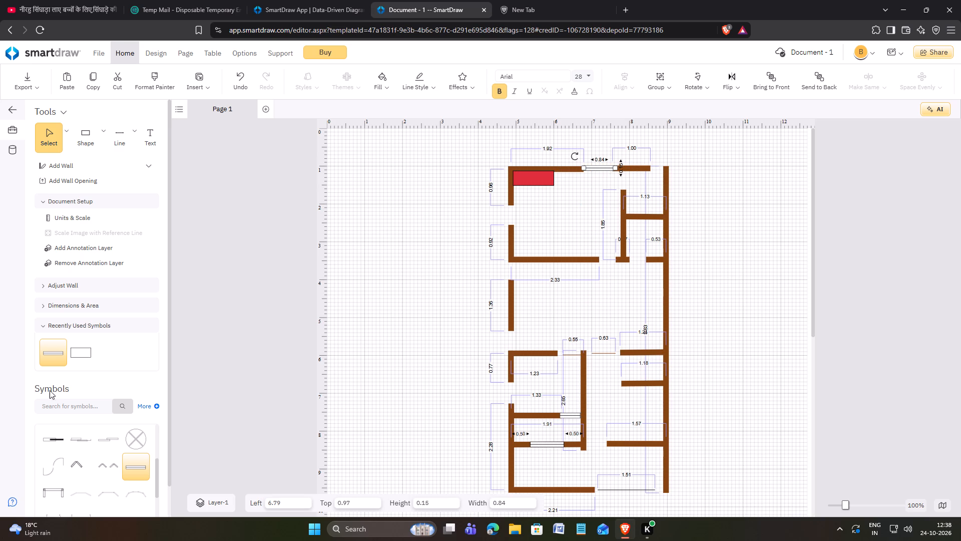
Add a window in the gap between the 1.00 outer wall and the long vertical outer wall, shortened to about 0.44 wide.
left_click_drag(52, 351, 403, 288)
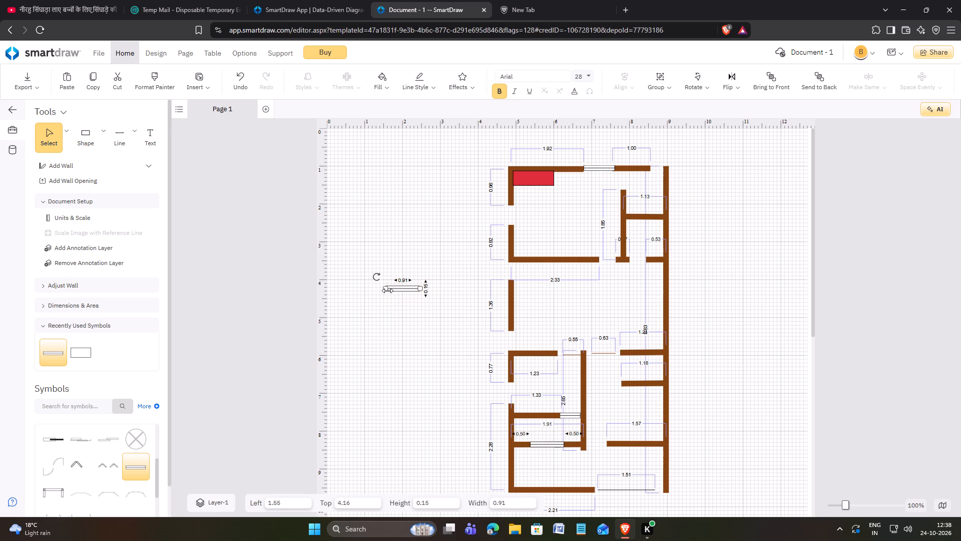
left_click_drag(386, 290, 397, 290)
left_click_drag(411, 291, 657, 169)
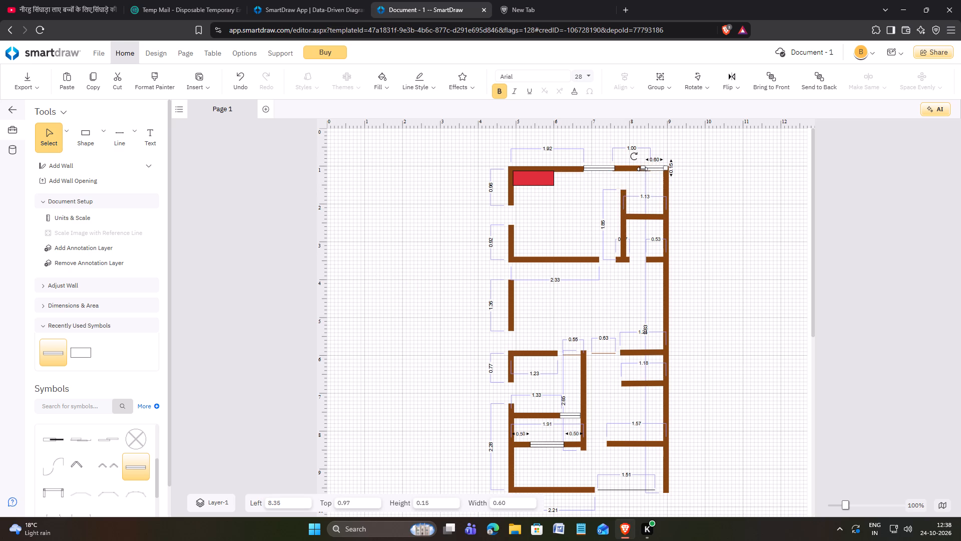
left_click_drag(642, 169, 649, 167)
left_click(690, 187)
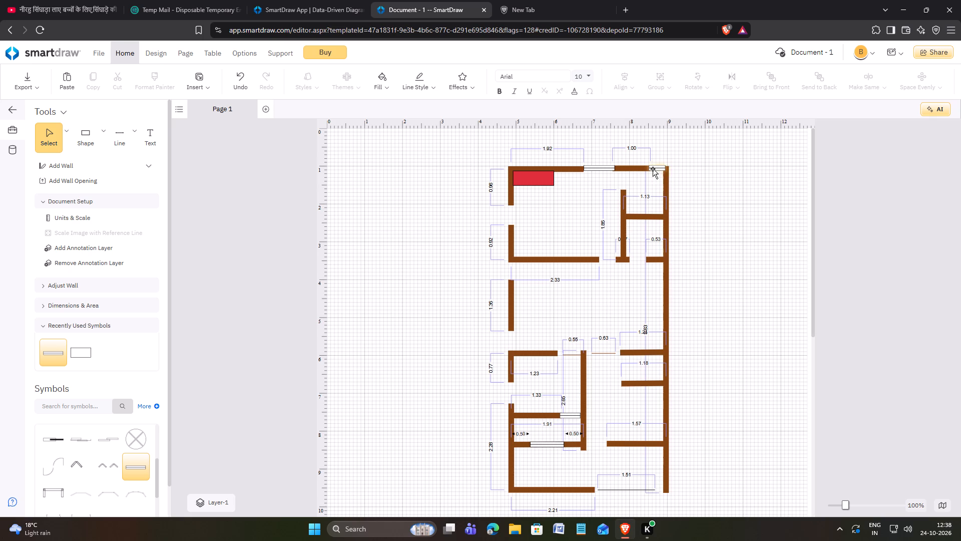
left_click(654, 167)
left_click(666, 167)
left_click(691, 176)
Add a Window (36") symbol rotated to 90° in the gap between the 0.96 and 0.92 outer walls, about 0.60 wide.
left_click_drag(53, 355, 426, 315)
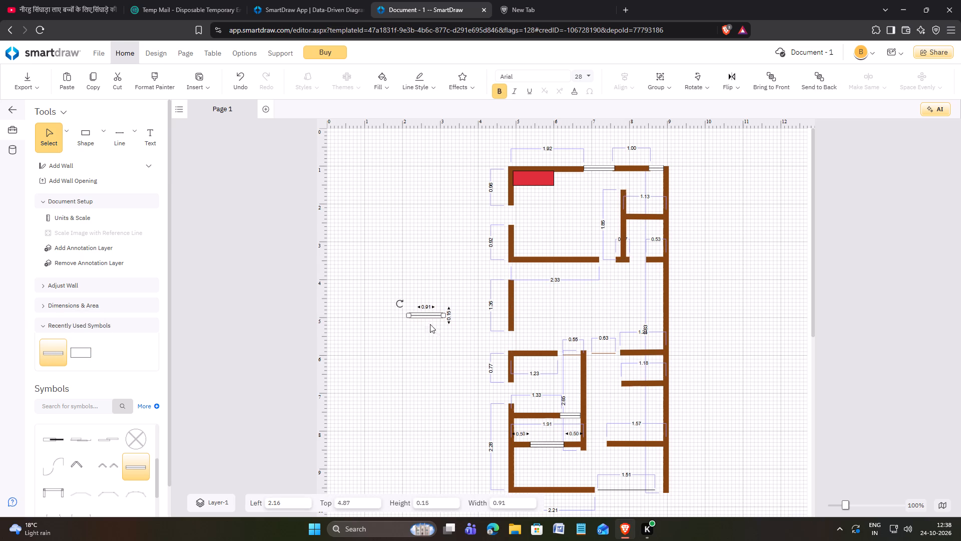
left_click_drag(400, 304, 410, 346)
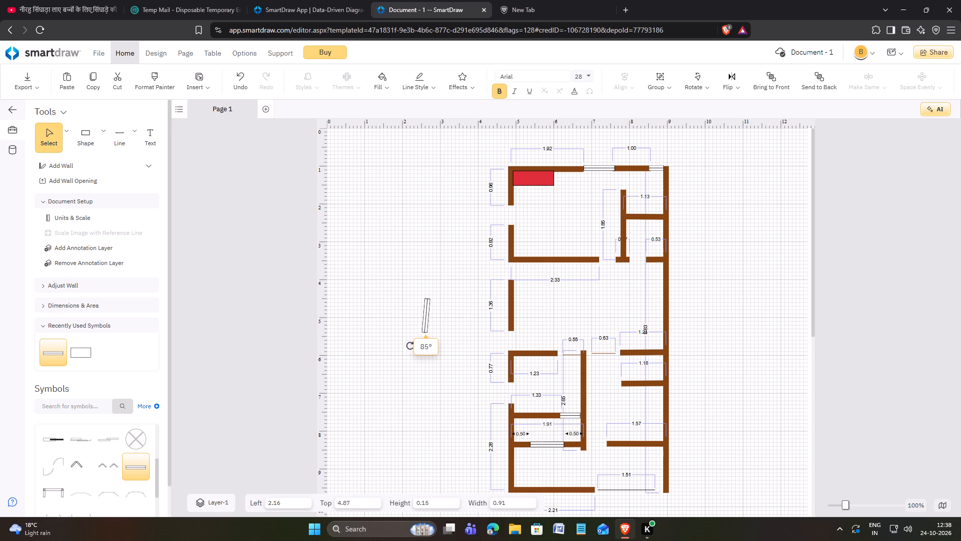
left_click_drag(410, 346, 412, 349)
left_click_drag(427, 299, 430, 312)
left_click_drag(425, 321, 460, 289)
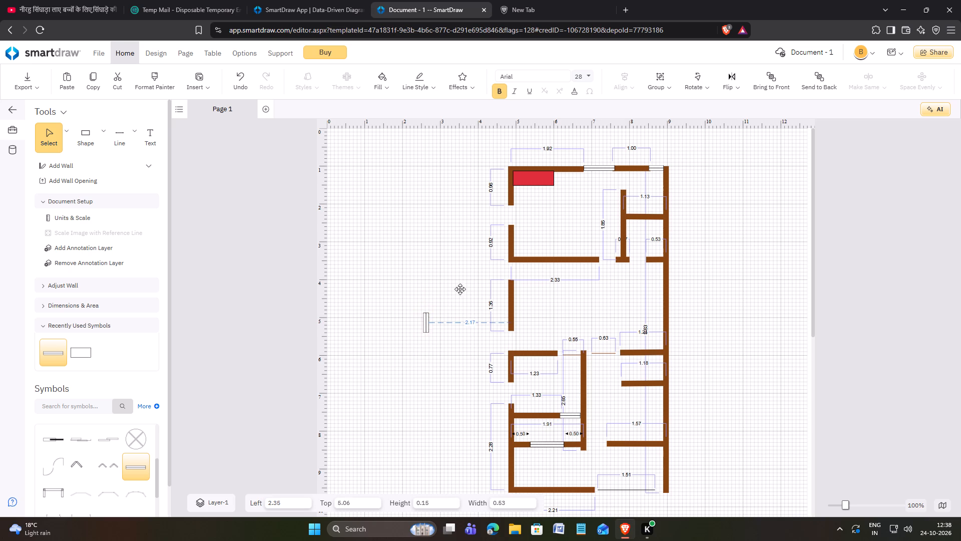
left_click_drag(460, 289, 510, 213)
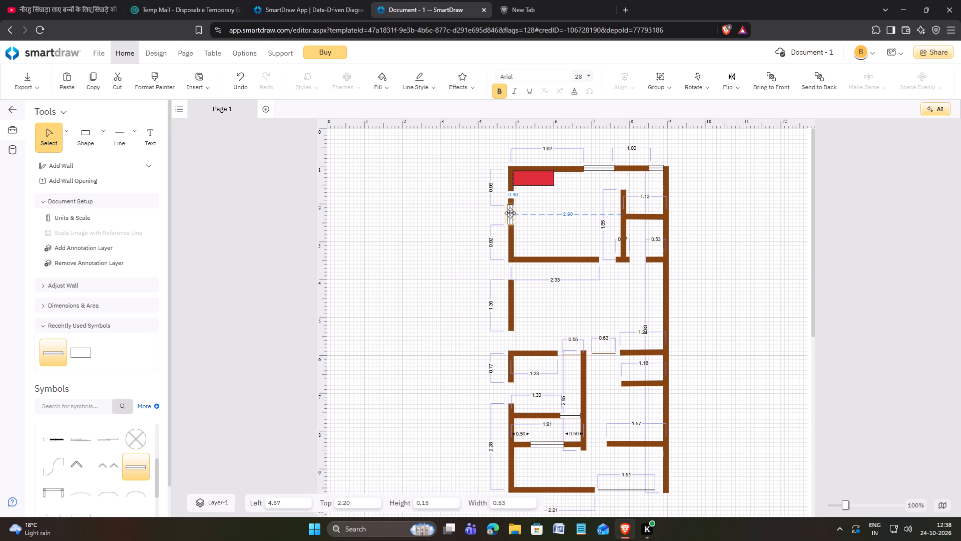
left_click_drag(510, 213, 512, 215)
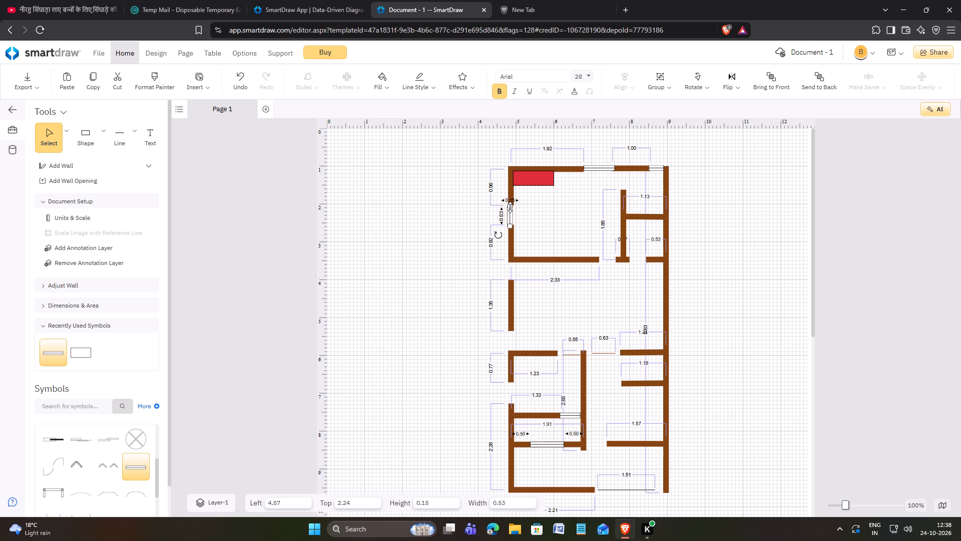
left_click(510, 207)
left_click(425, 264)
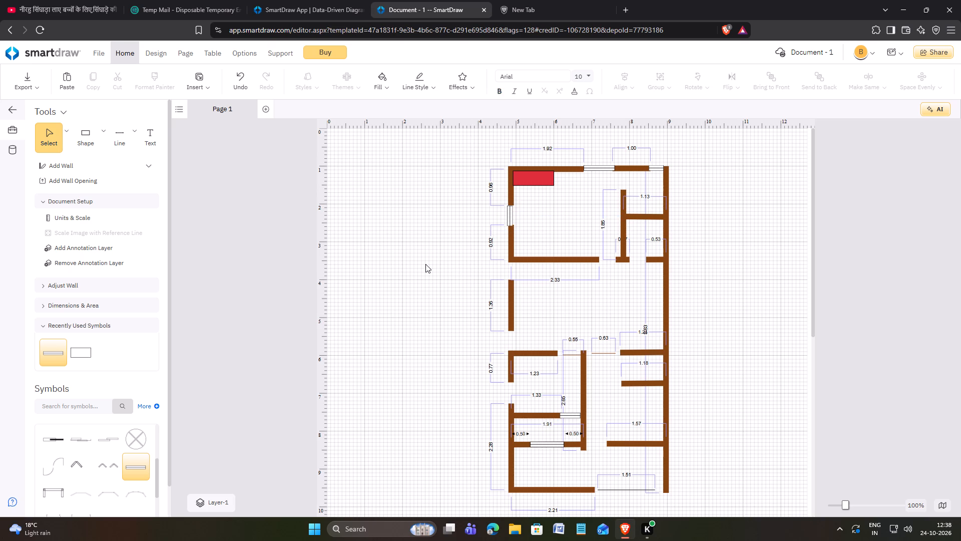
left_click(507, 214)
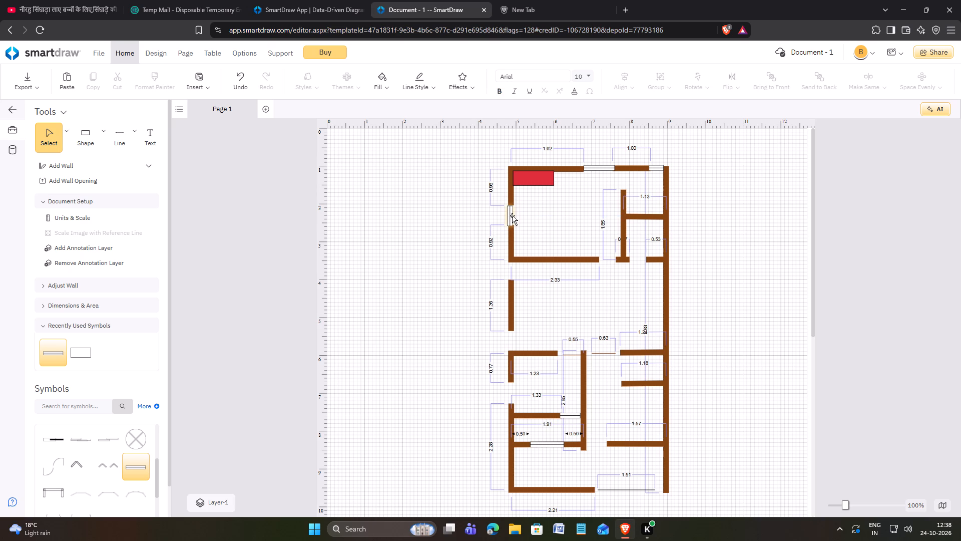
left_click(512, 215)
left_click(511, 204)
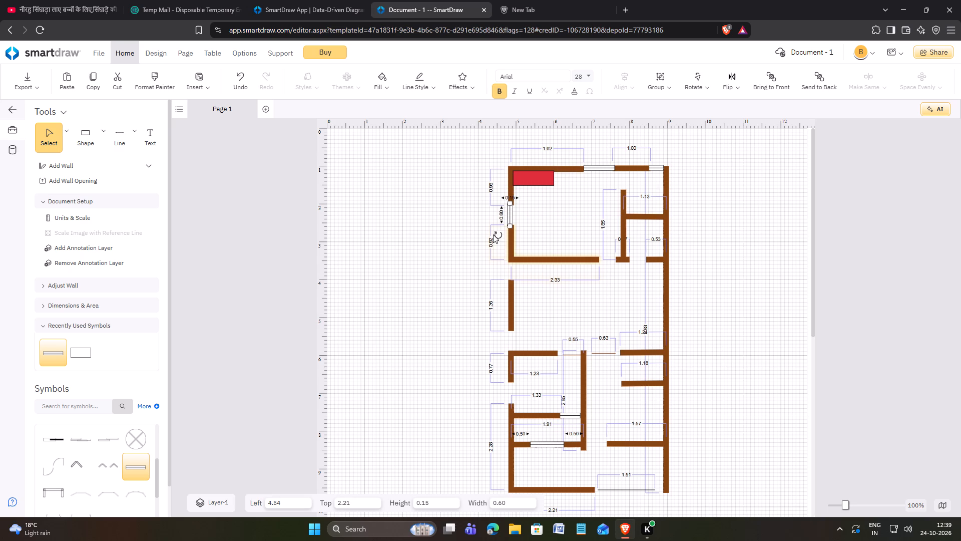
left_click(435, 248)
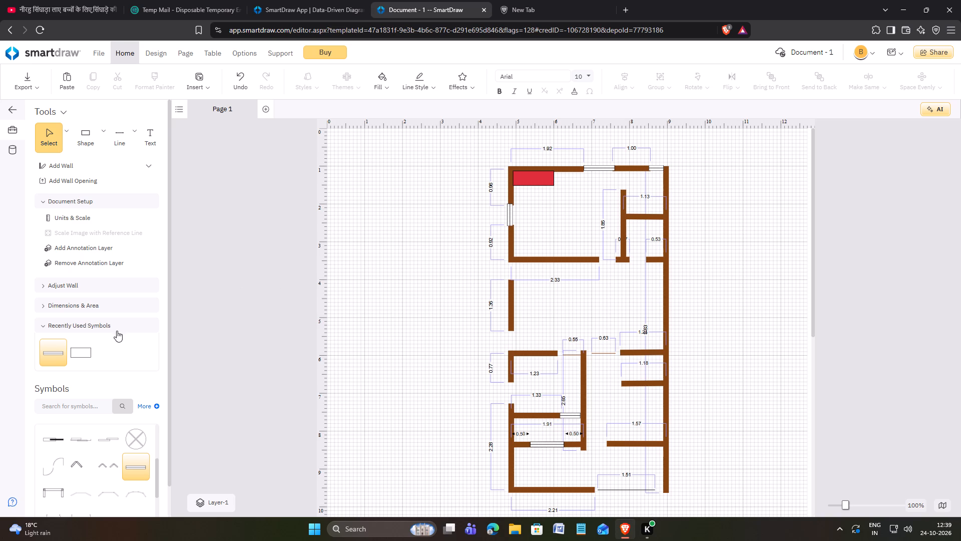
Add another vertical window in the gap between the 0.92 and 1.35 outer walls, shortened to about 0.48 wide.
left_click_drag(53, 356, 382, 321)
left_click_drag(355, 310, 366, 354)
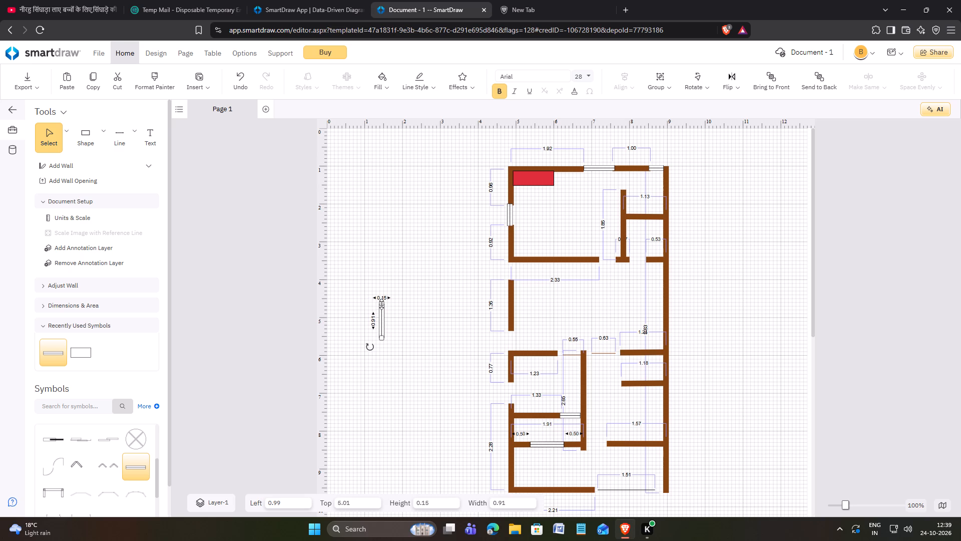
left_click_drag(381, 304, 383, 317)
left_click_drag(383, 331, 405, 318)
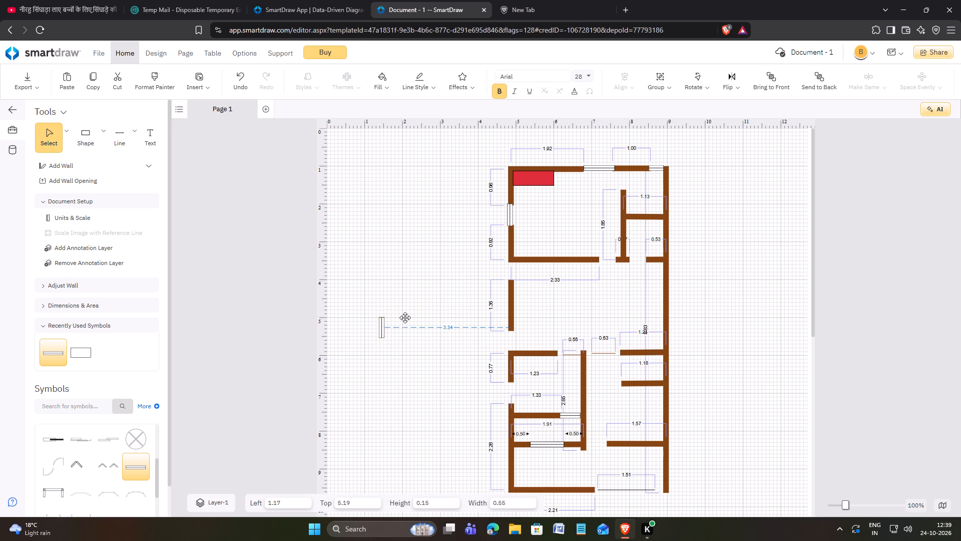
left_click_drag(405, 318, 511, 275)
left_click(510, 283)
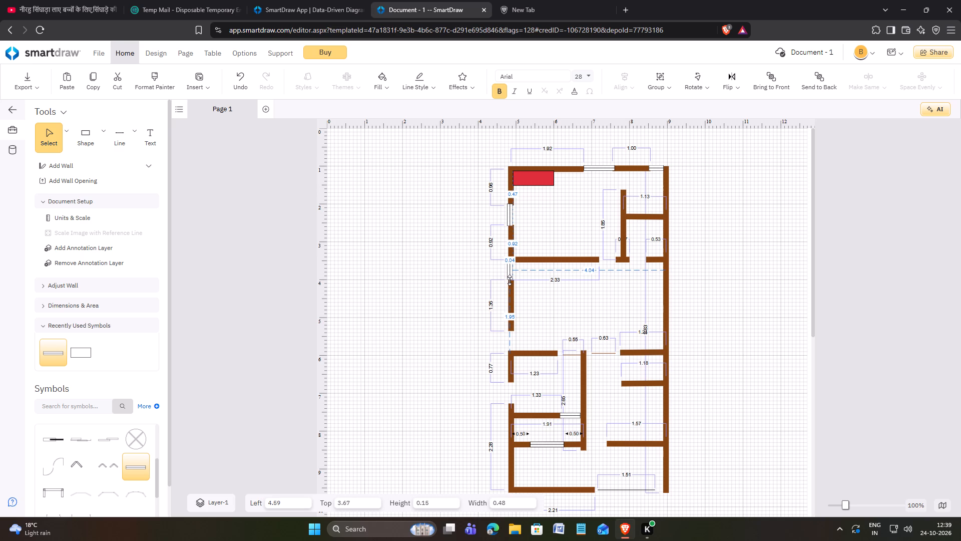
left_click(438, 292)
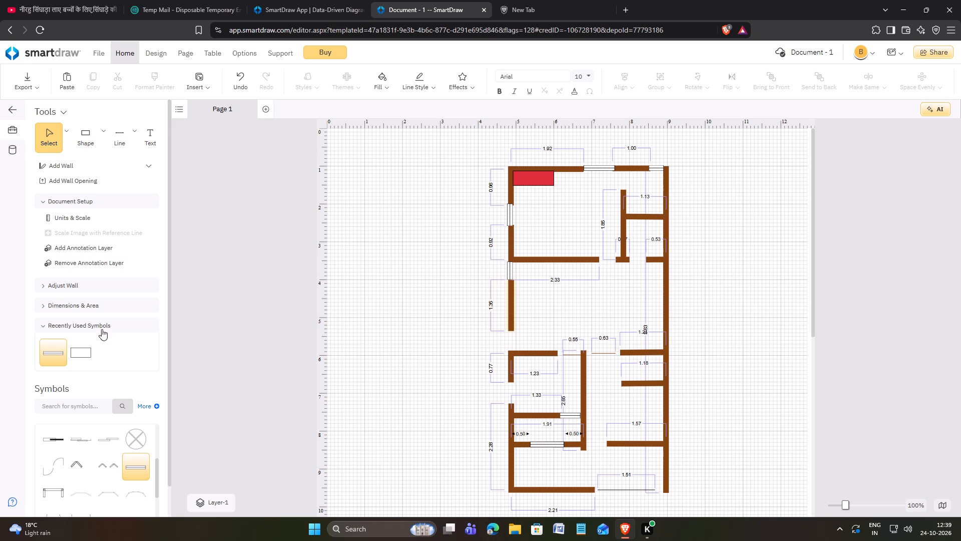
Place a vertical window in the gap between the 1.35 and 0.77 outer walls, sized to about 0.58 wide.
left_click_drag(61, 356, 381, 327)
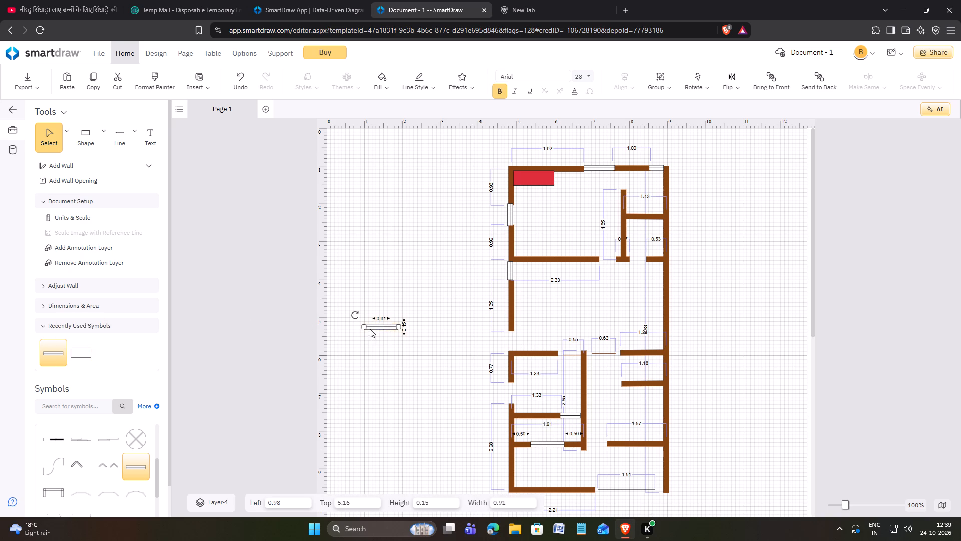
left_click_drag(356, 318, 377, 343)
left_click_drag(377, 343, 374, 345)
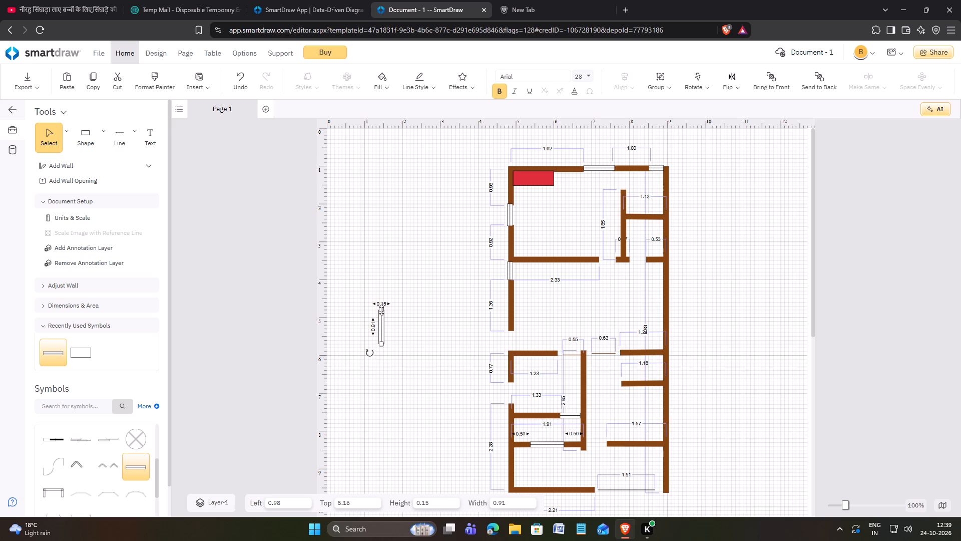
left_click_drag(381, 310, 382, 325)
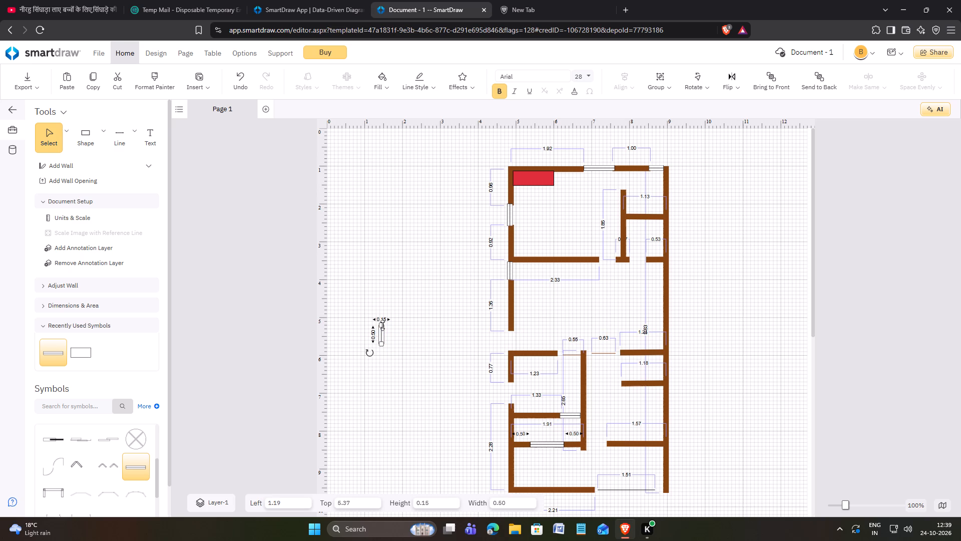
left_click_drag(382, 336, 512, 342)
left_click(512, 348)
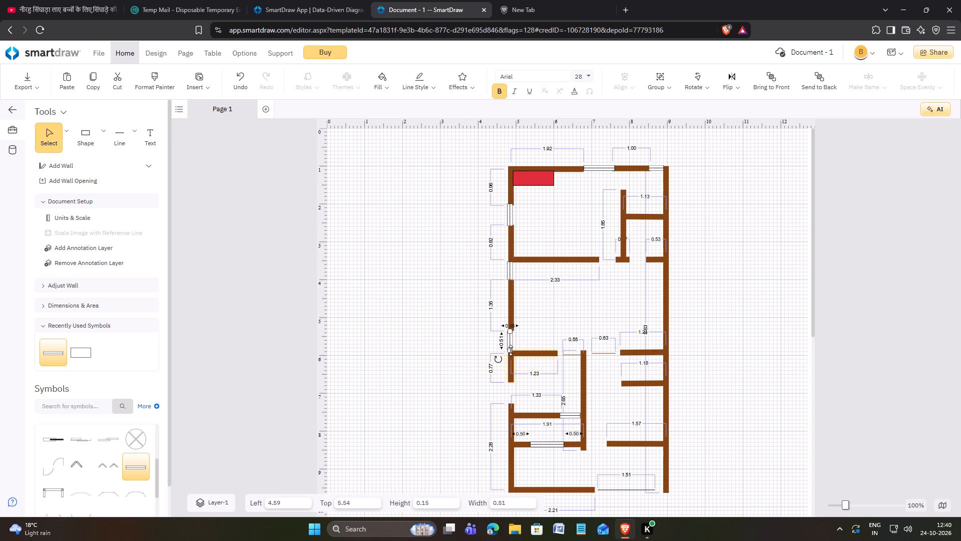
left_click(511, 350)
left_click(370, 347)
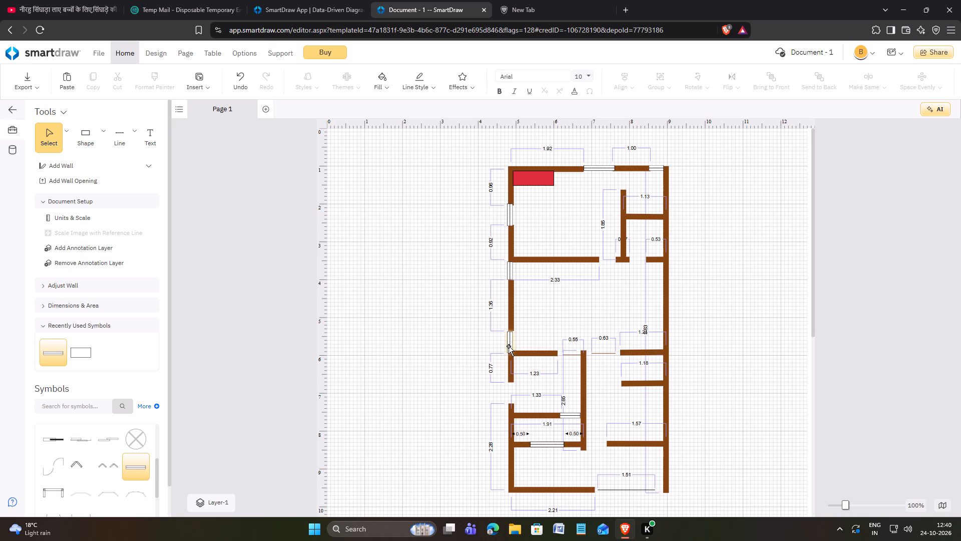
Fine-tune the position and length of the window between the 1.35 and 0.77 walls, ending about 0.58 wide.
left_click(509, 346)
left_click(510, 343)
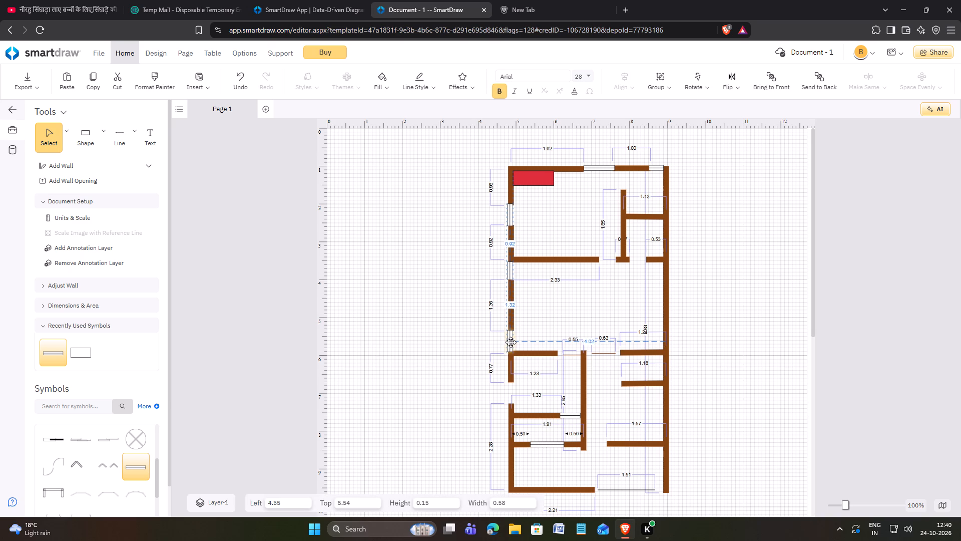
left_click(511, 353)
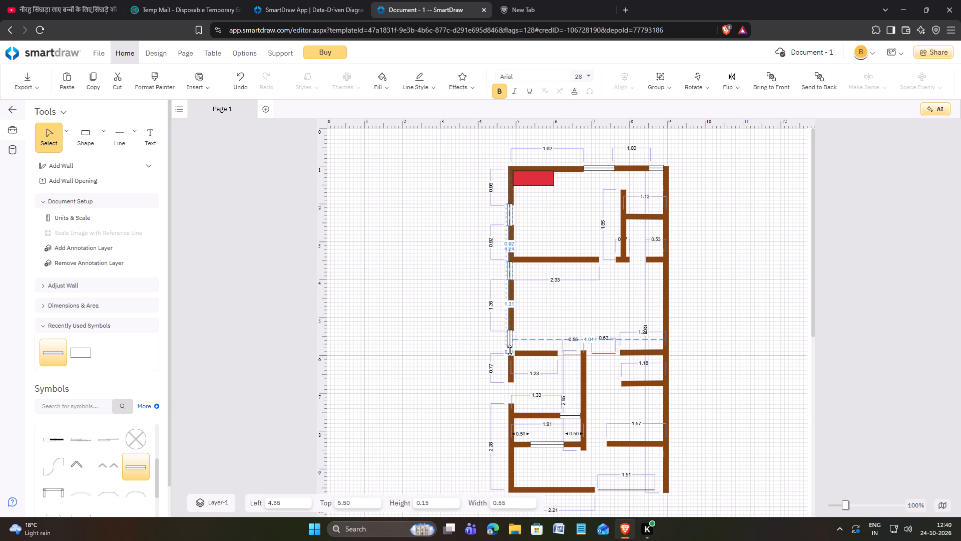
left_click(449, 360)
left_click(510, 348)
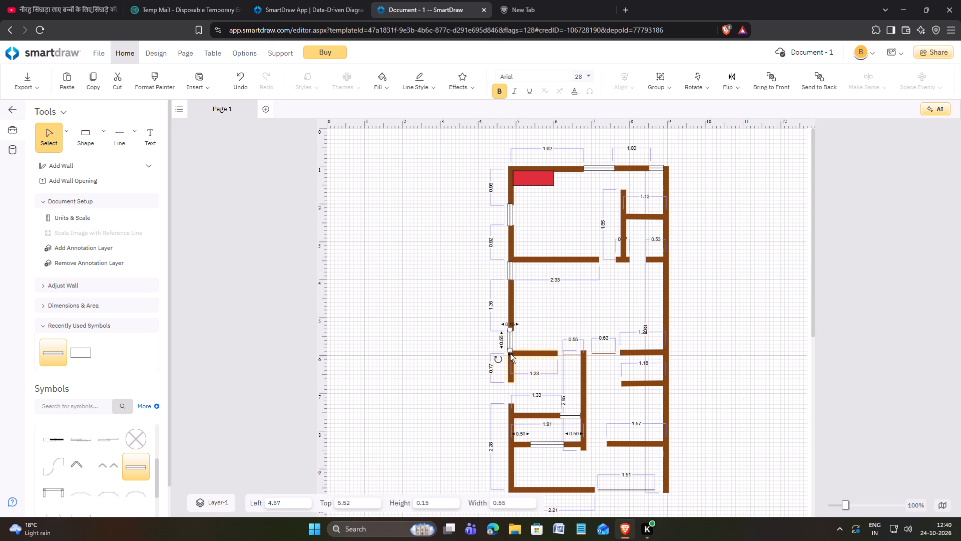
left_click(510, 353)
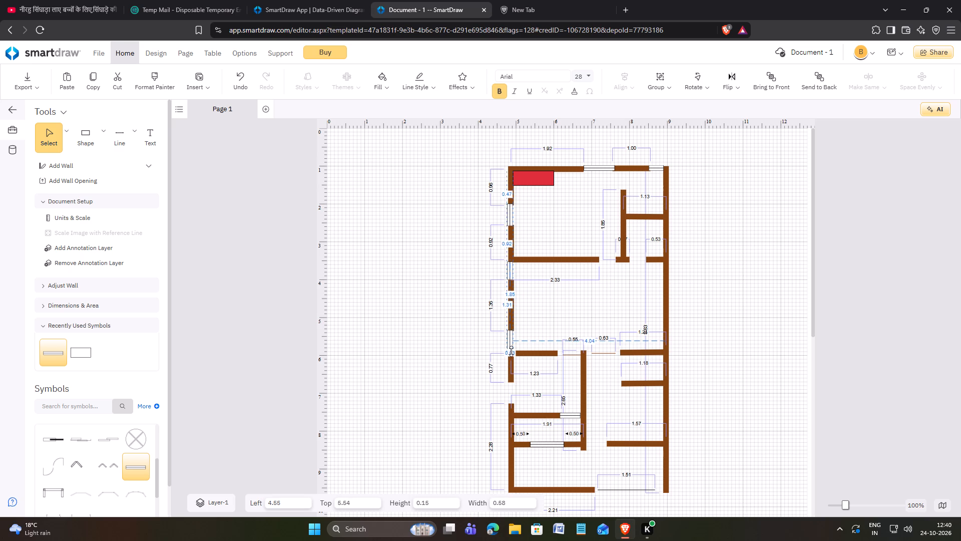
left_click(421, 346)
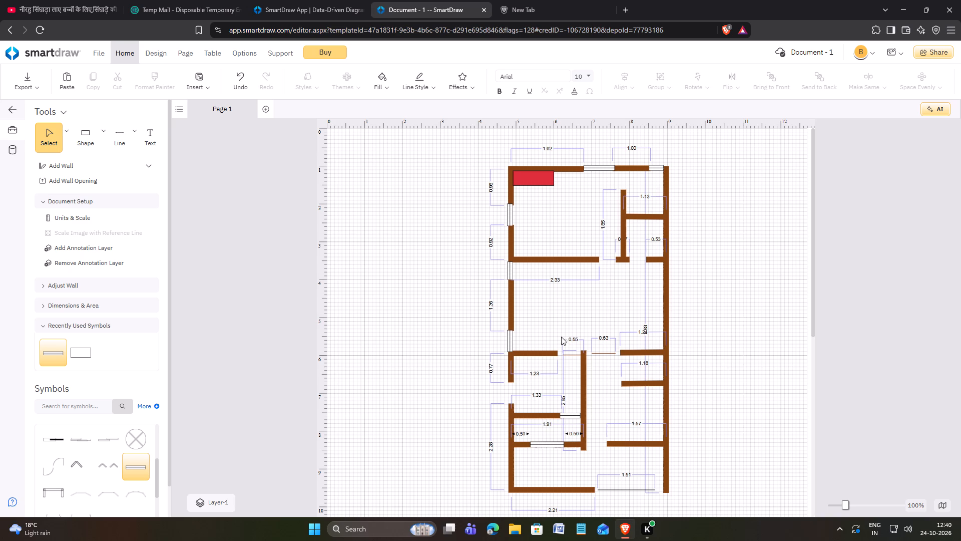
Add a vertical window, trimmed to about 0.61 wide, in the gap between the 0.77 and 2.28 outer walls.
left_click_drag(50, 349, 395, 361)
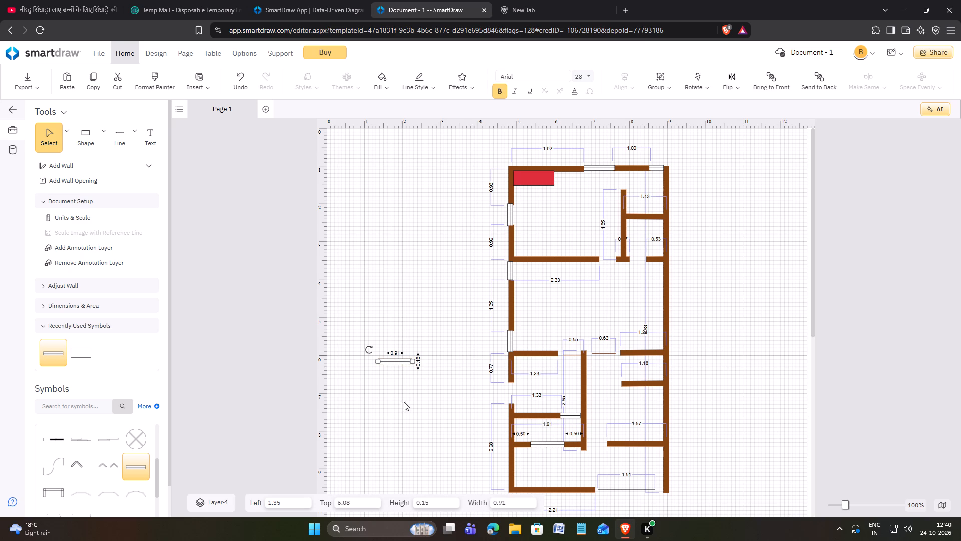
left_click_drag(370, 347, 379, 378)
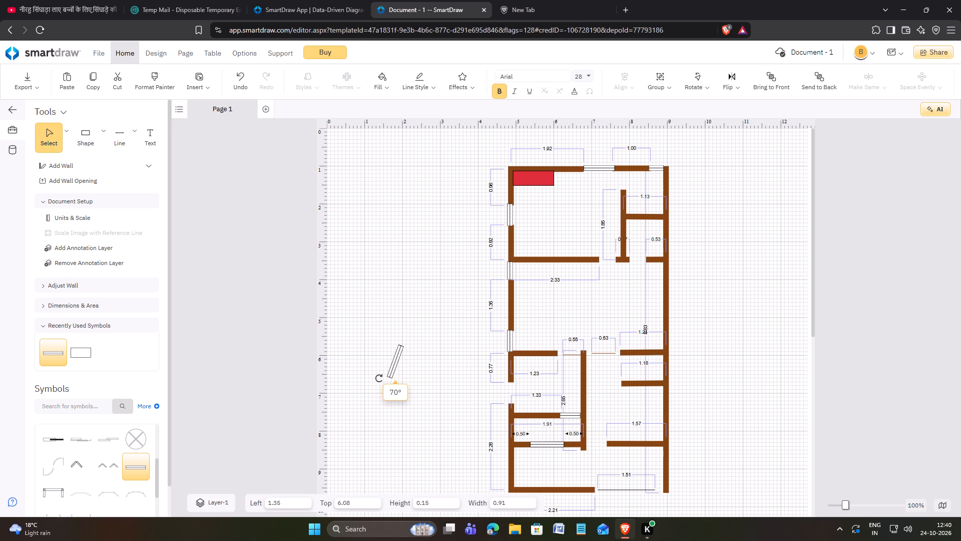
left_click_drag(379, 378, 383, 383)
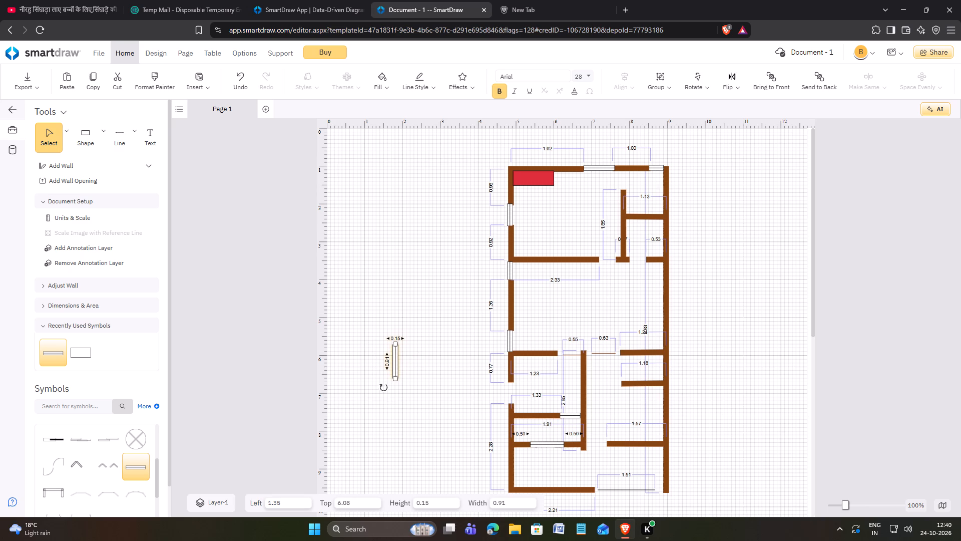
left_click_drag(395, 341, 394, 350)
left_click_drag(396, 342, 395, 356)
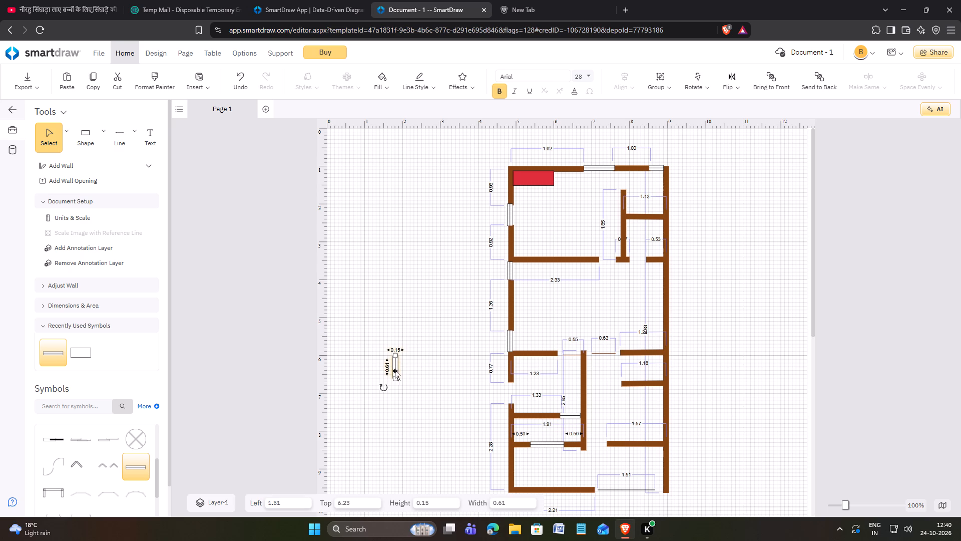
left_click_drag(396, 371, 468, 391)
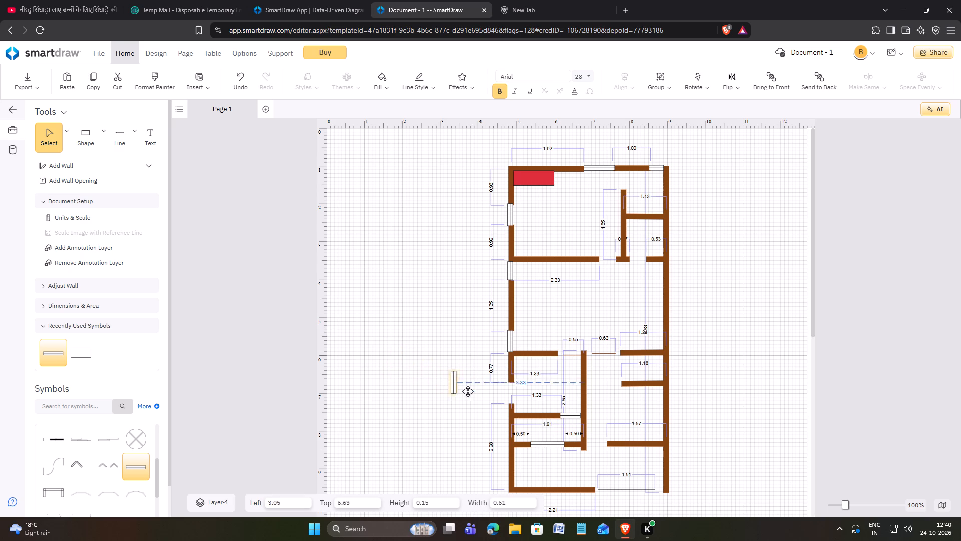
left_click_drag(468, 391, 512, 398)
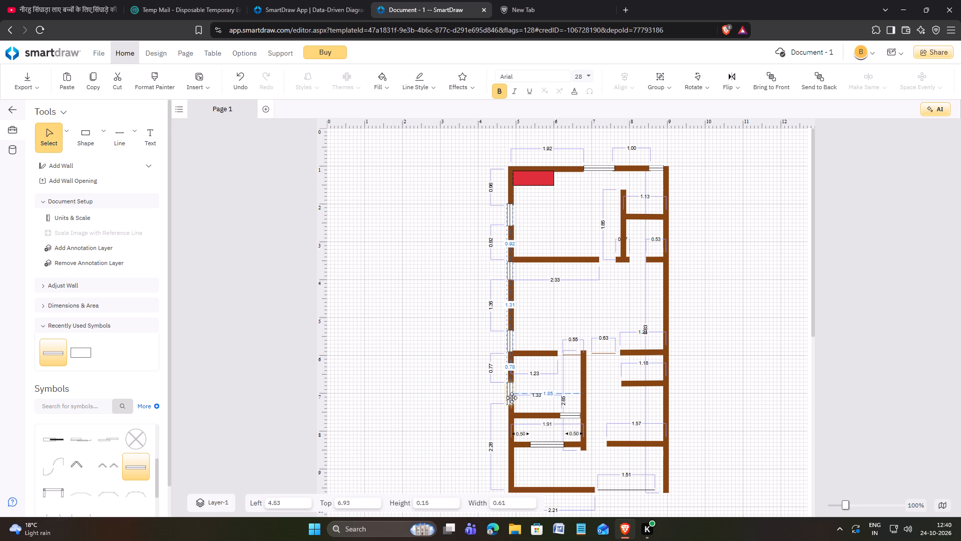
left_click_drag(512, 398, 513, 397)
left_click(513, 396)
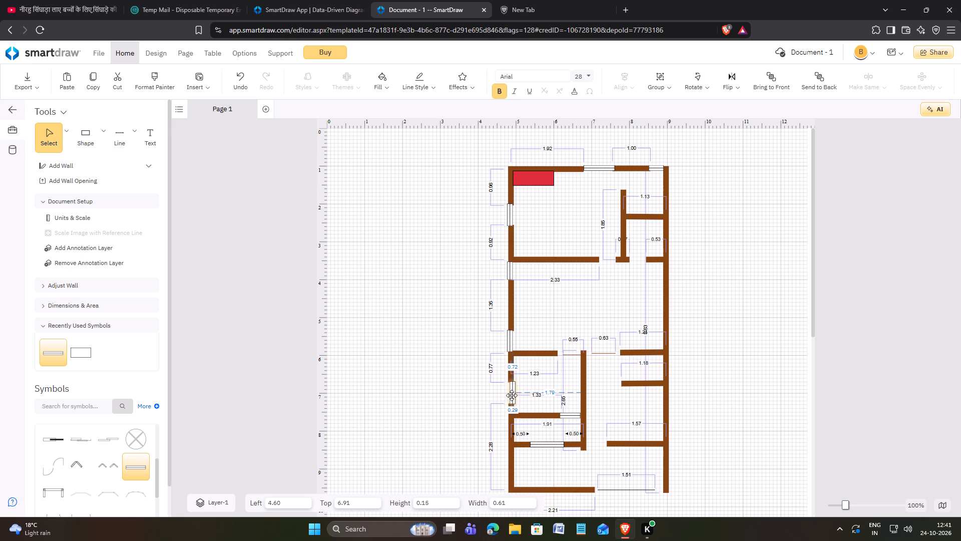
left_click(431, 395)
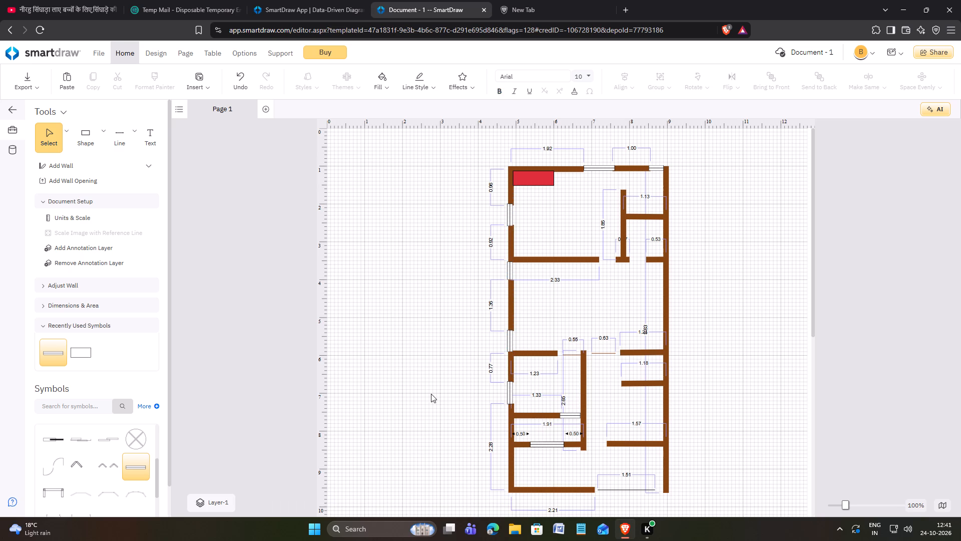
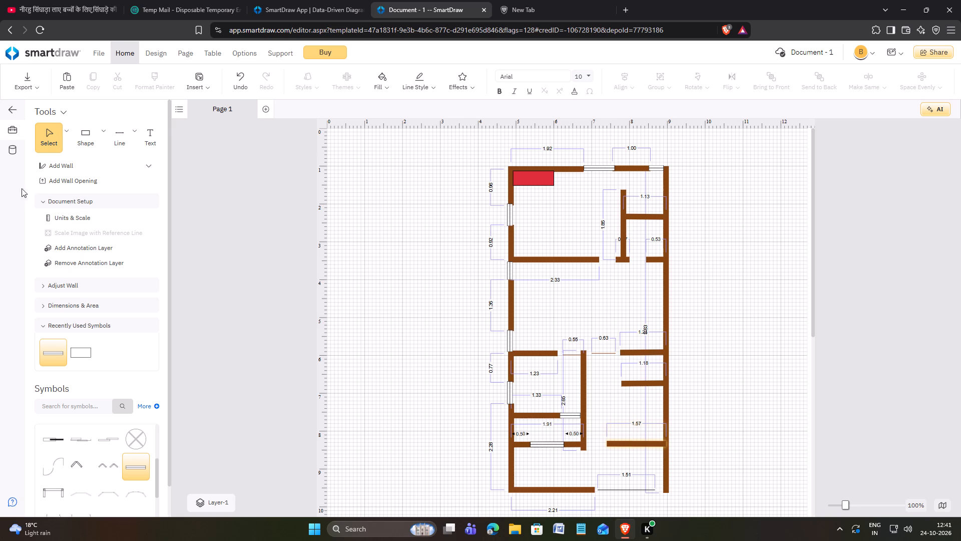
Draw a light gray filled rectangle beside the floor plan, sized to about 0.57 wide and 0.55 high.
left_click(89, 351)
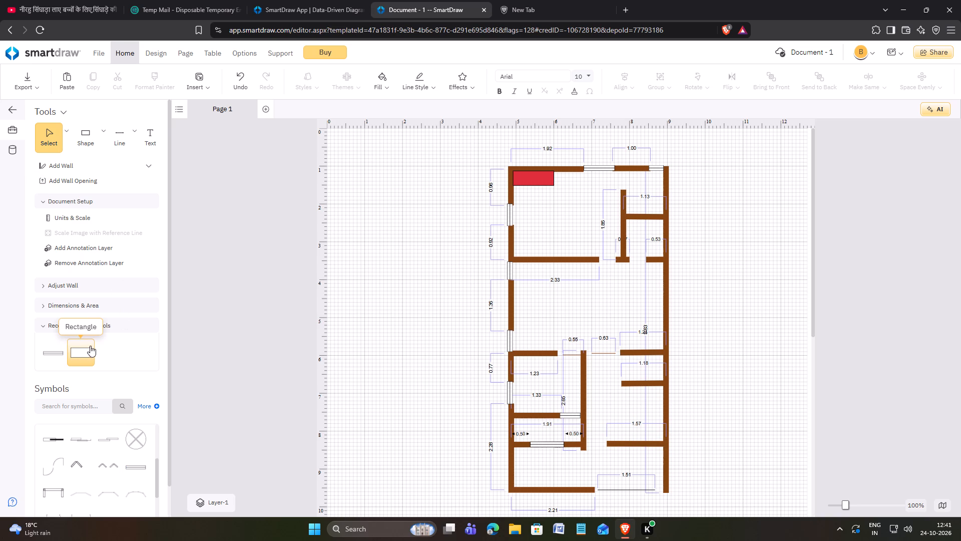
left_click(92, 135)
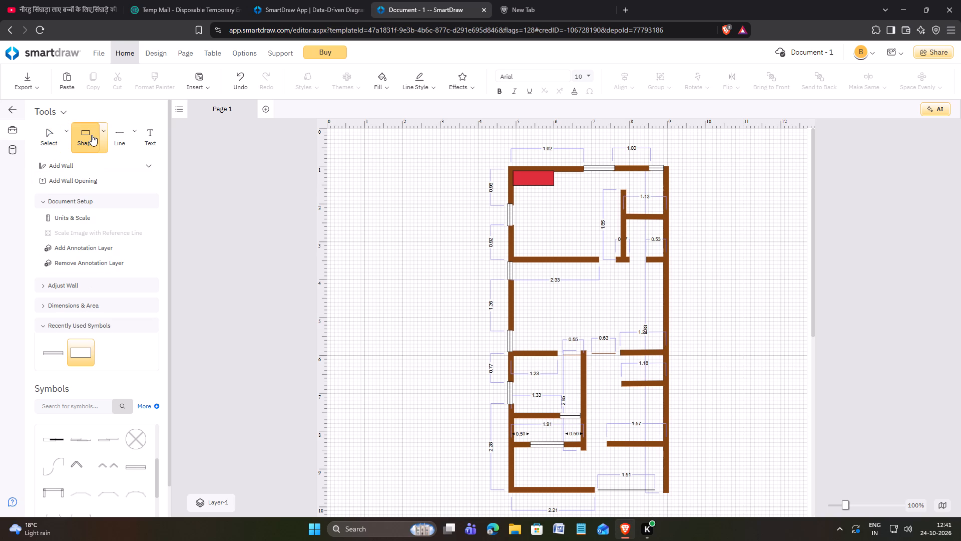
left_click_drag(87, 139, 184, 178)
left_click_drag(184, 178, 421, 238)
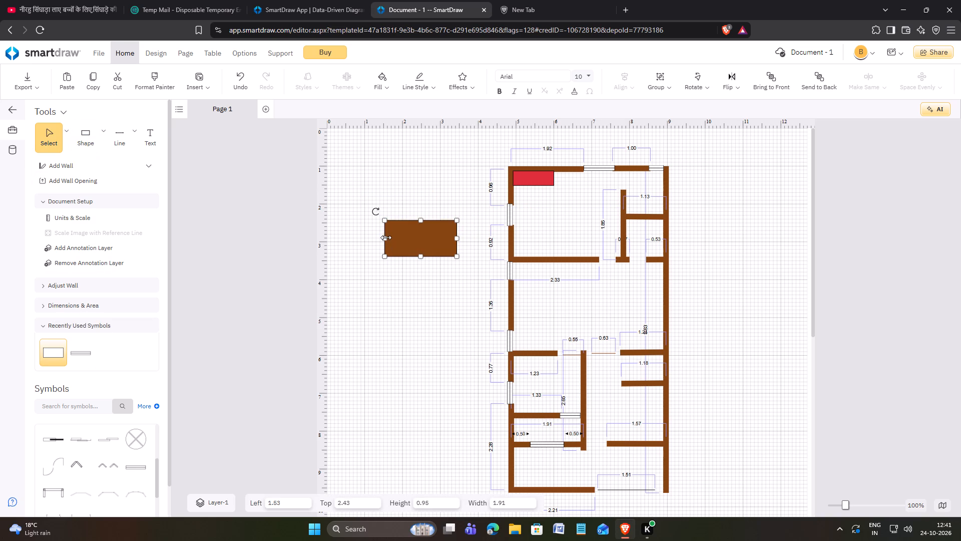
left_click_drag(386, 237, 421, 238)
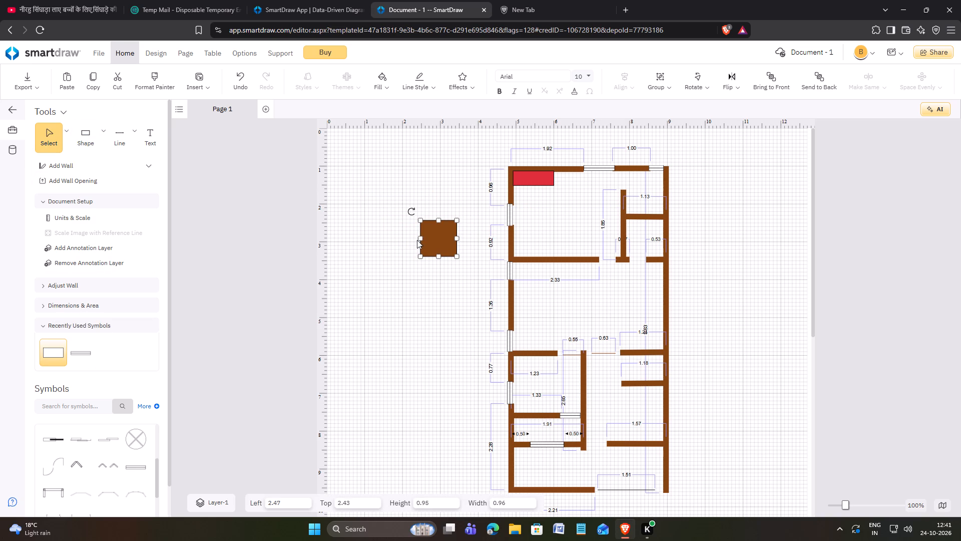
left_click(380, 94)
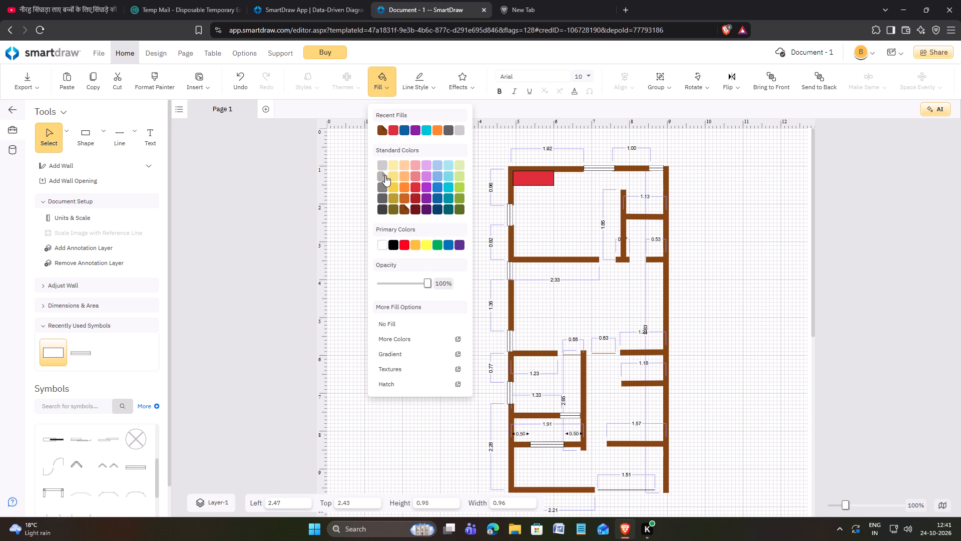
left_click(383, 167)
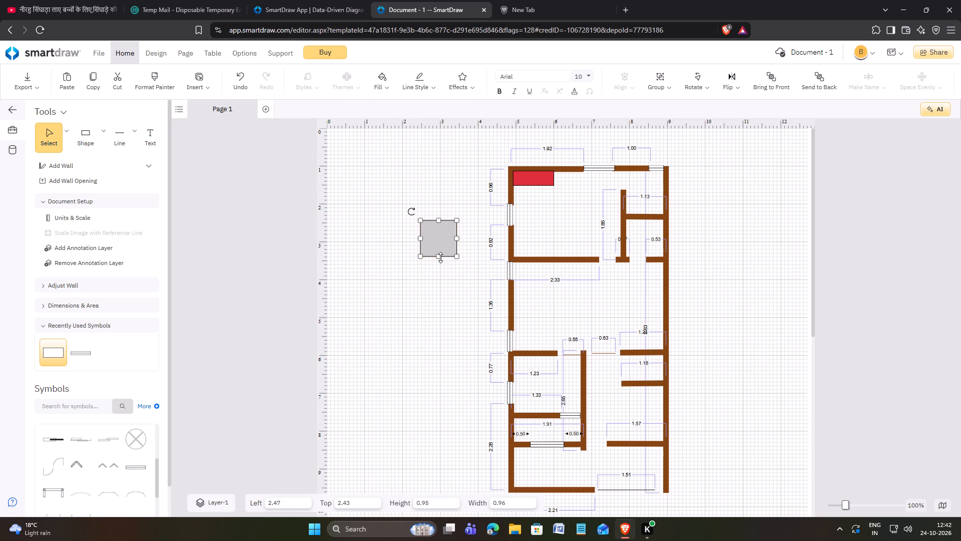
left_click_drag(440, 256, 438, 241)
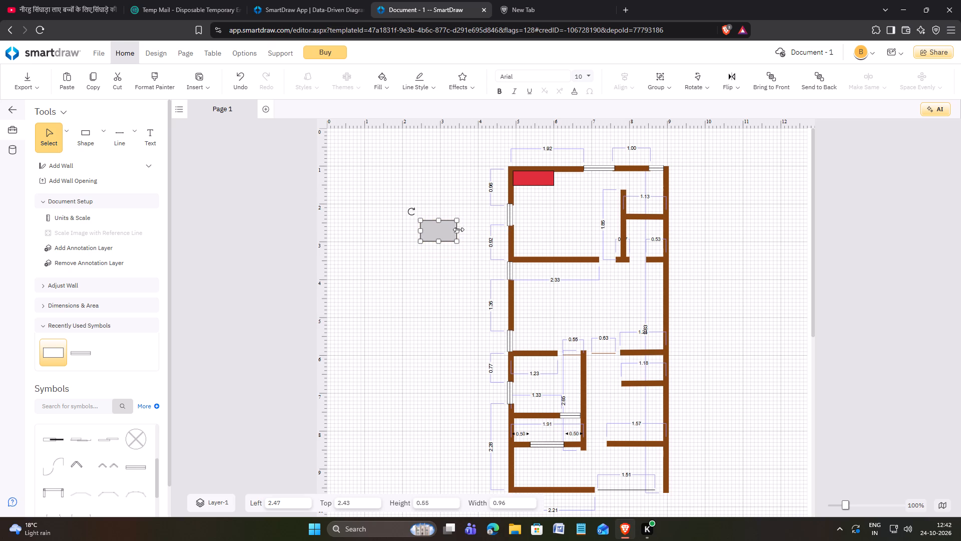
left_click_drag(456, 230, 442, 229)
Fit the gray rectangle into the room corner below the 2.33 wall, trimmed to about 0.55 wide and 0.49 high.
left_click_drag(431, 230, 526, 273)
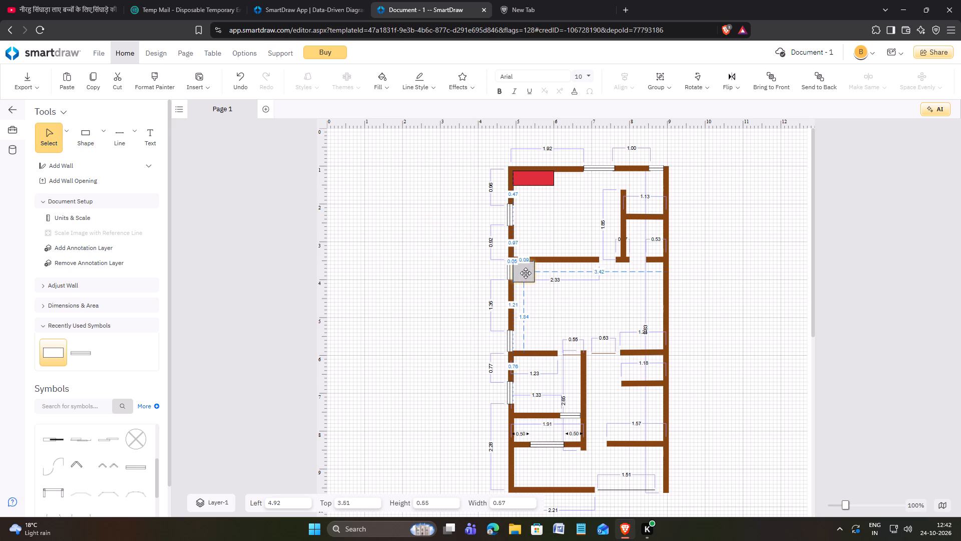
left_click_drag(526, 273, 526, 273)
left_click(525, 282)
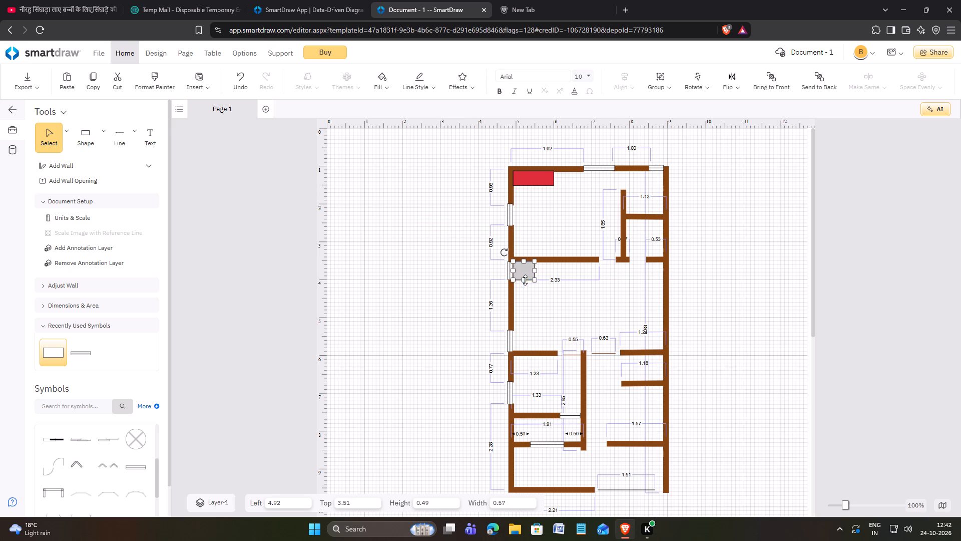
left_click(534, 271)
Duplicate the gray rectangle and place the copy directly beside the original along the underside of the 2.33 wall.
left_click(99, 87)
left_click(72, 86)
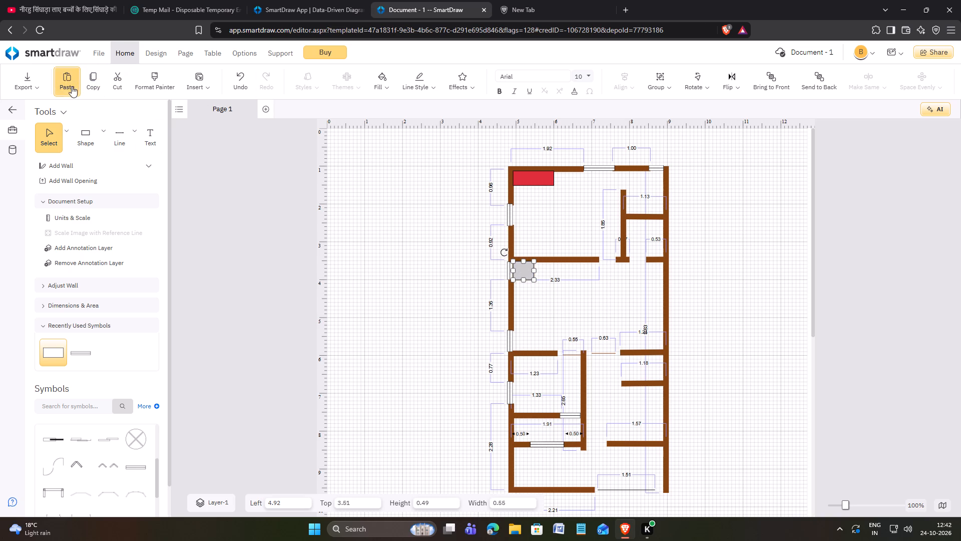
left_click_drag(360, 164, 509, 260)
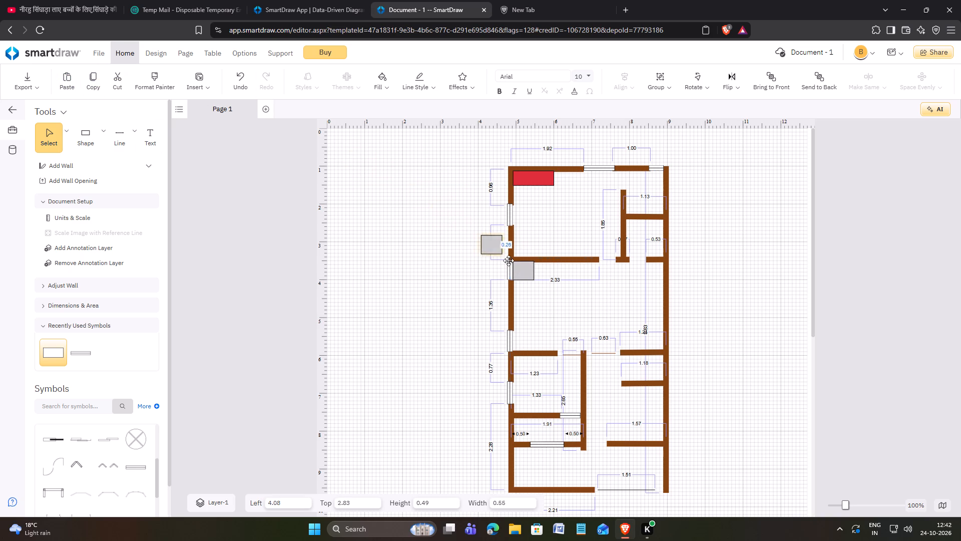
left_click_drag(509, 260, 543, 275)
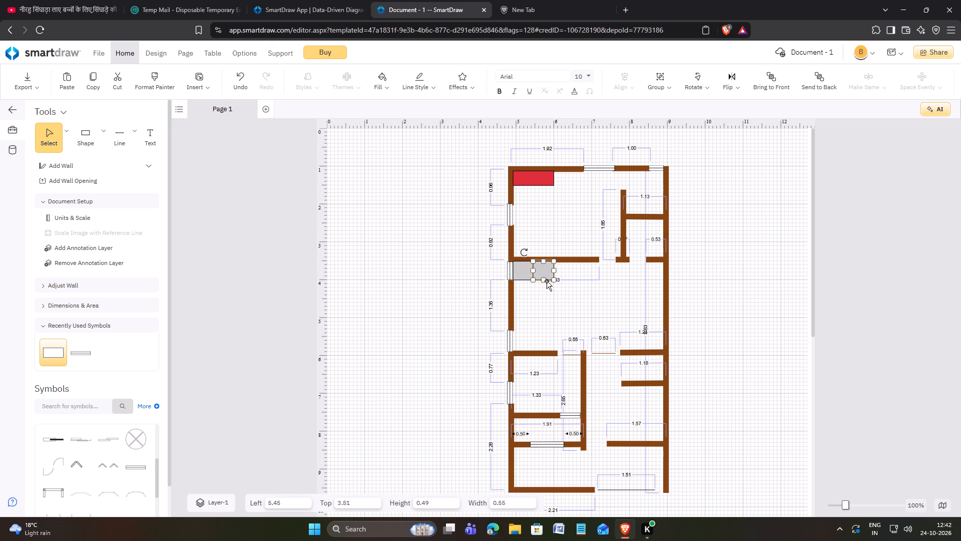
left_click(370, 295)
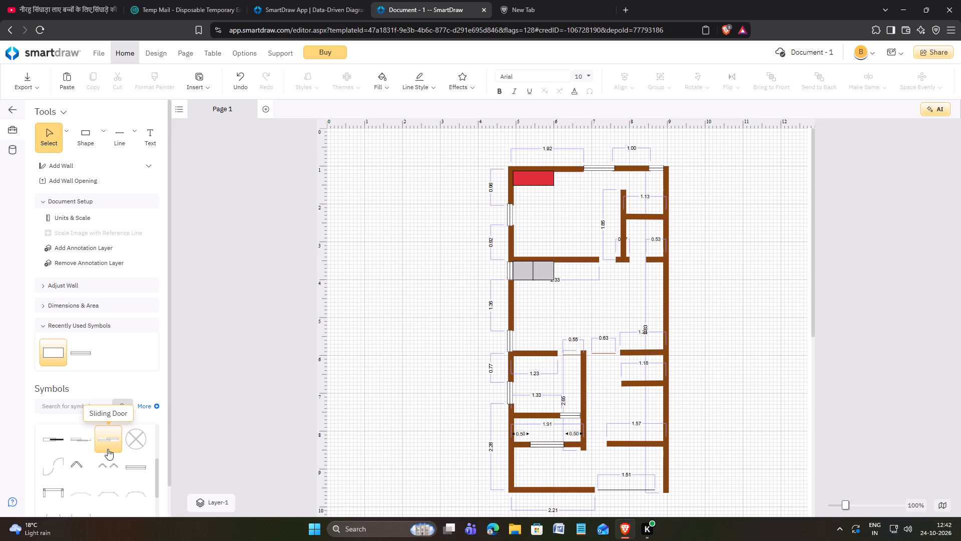
Insert a Family Dinner Table symbol from the Tables library into the room below the 2.33 wall.
scroll(38, 419, "down", 2)
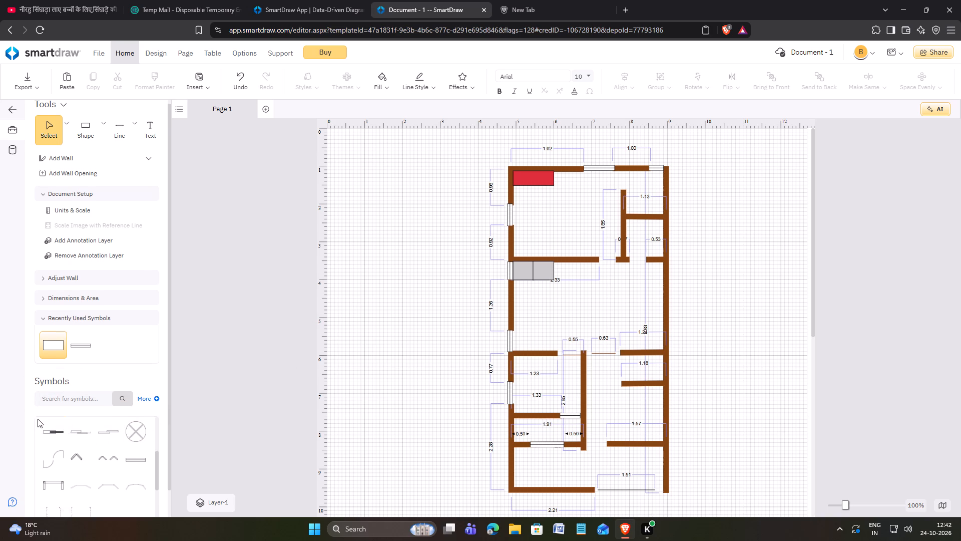
scroll(38, 419, "down", 6)
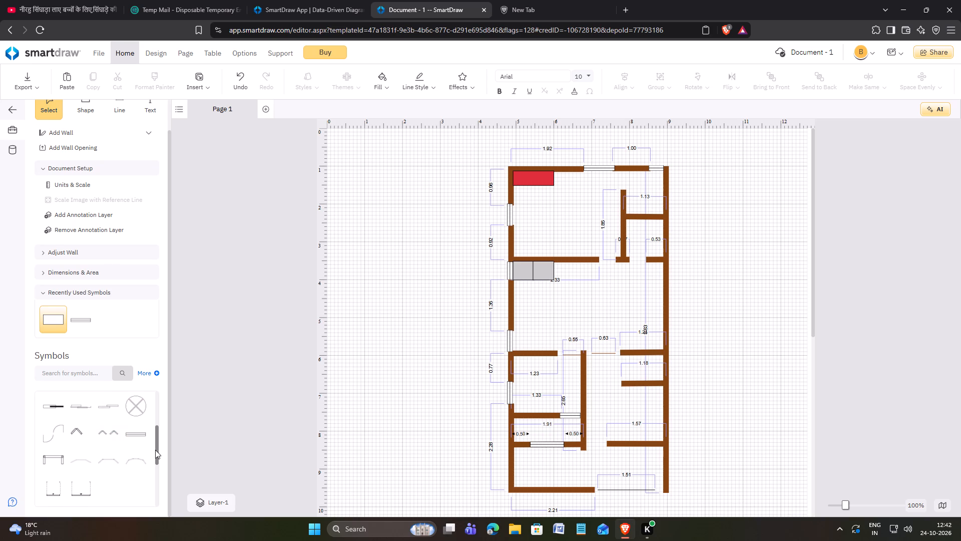
left_click_drag(155, 450, 163, 401)
left_click(49, 424)
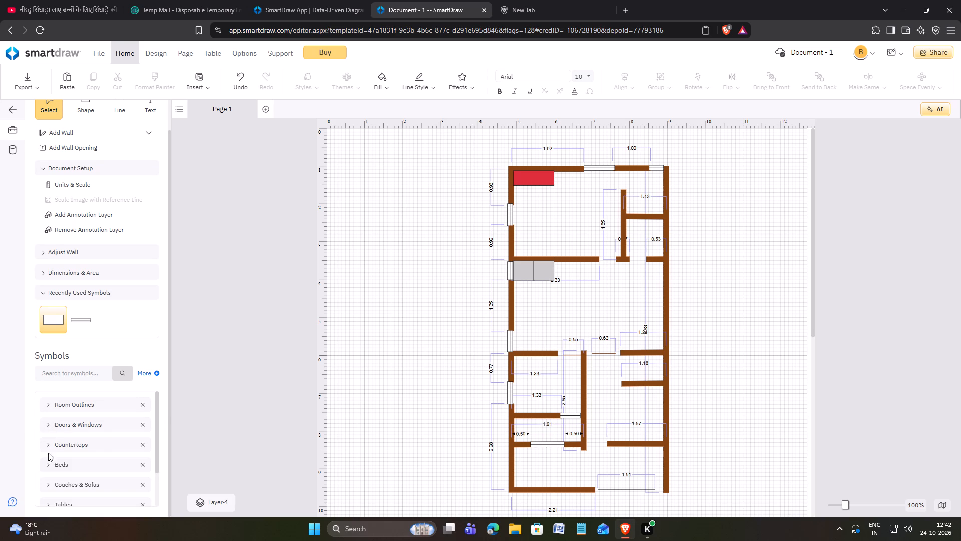
left_click(49, 502)
scroll(79, 478, "down", 3)
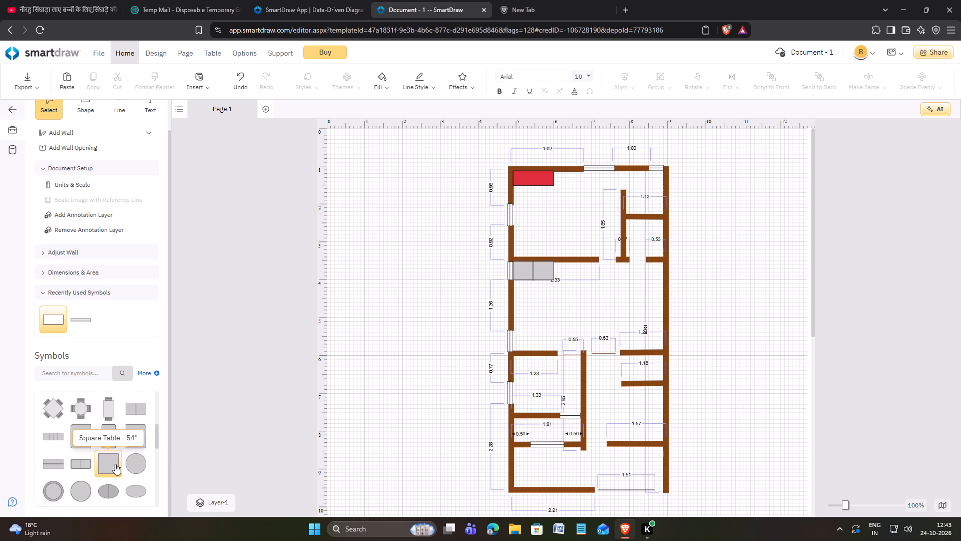
scroll(104, 464, "up", 1)
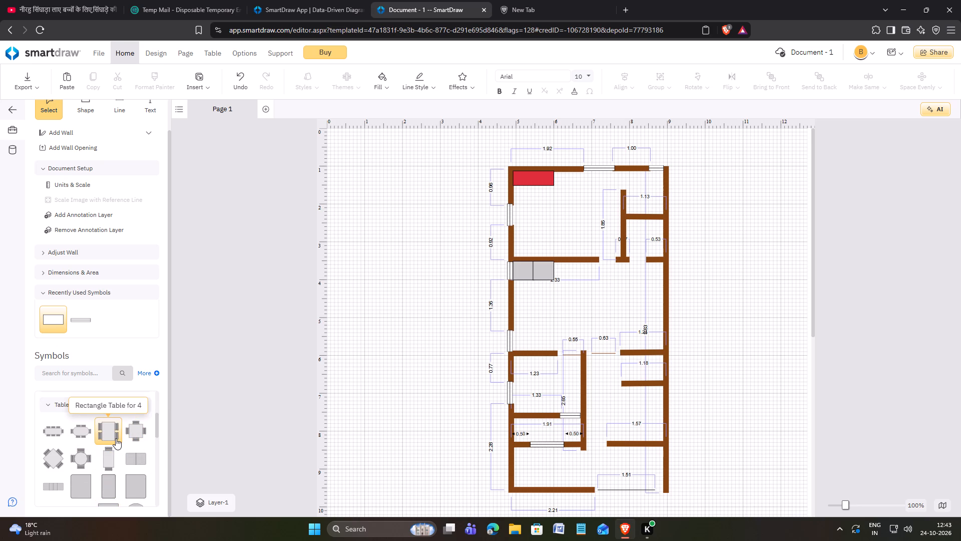
left_click_drag(50, 434, 93, 429)
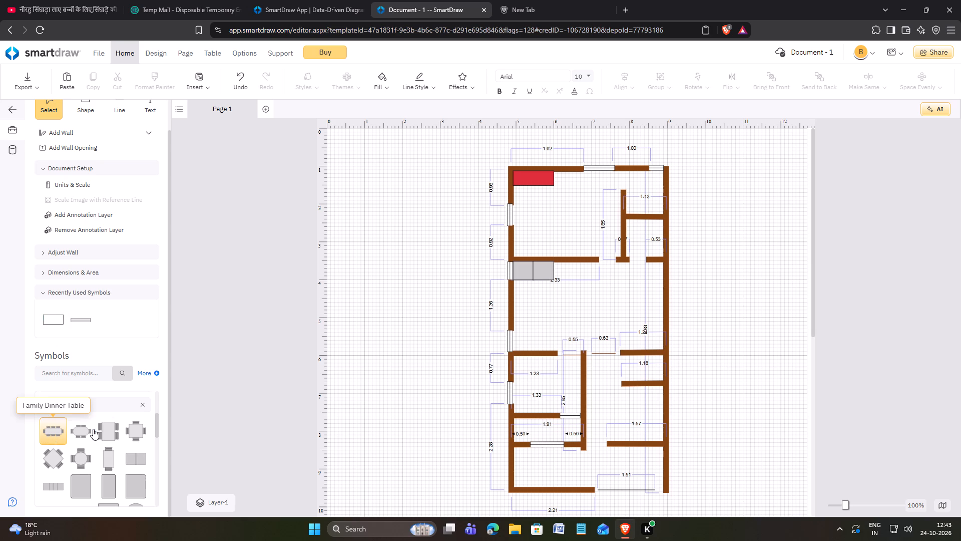
left_click_drag(93, 429, 564, 312)
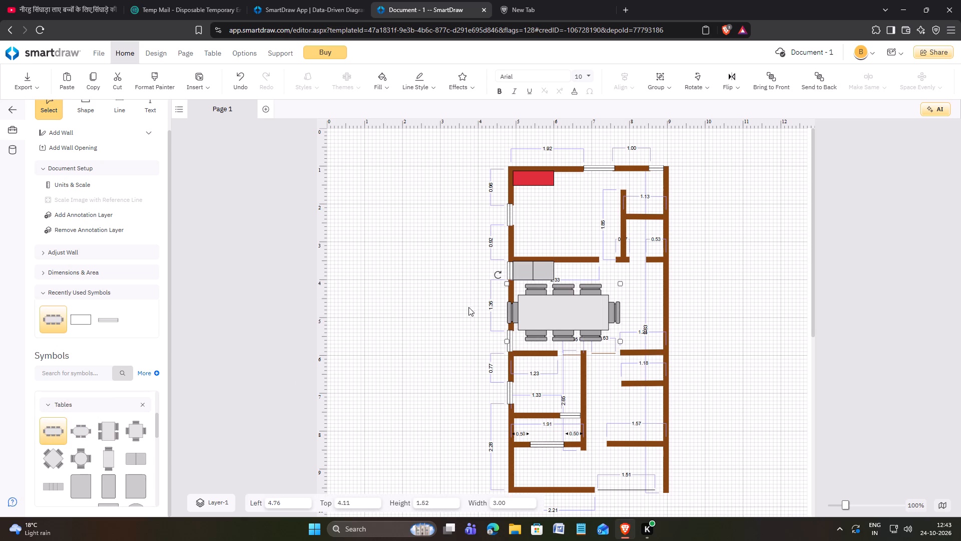
Rotate the dinner table to stand vertically and scale it down to about 1.33 long by 0.67 wide.
left_click_drag(497, 275, 592, 202)
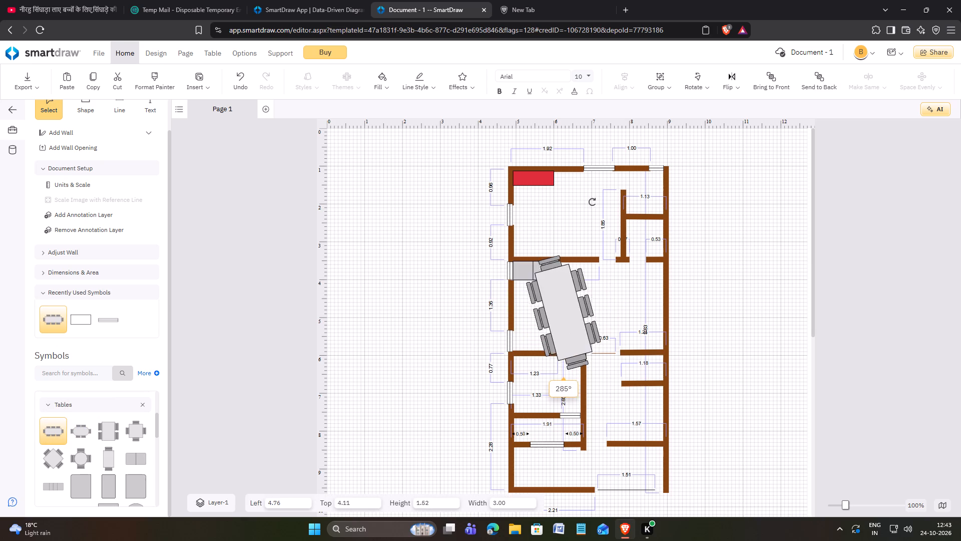
left_click_drag(592, 202, 625, 197)
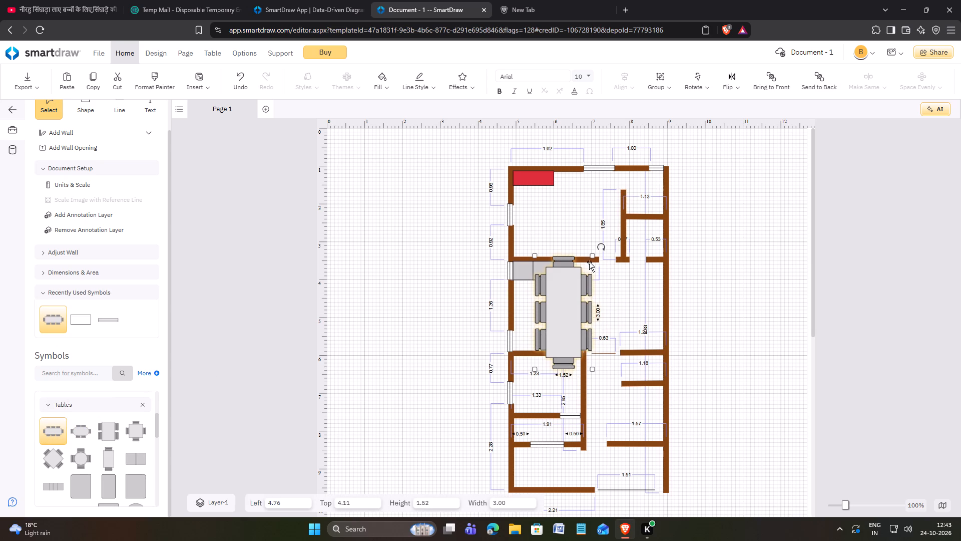
left_click_drag(592, 256, 564, 319)
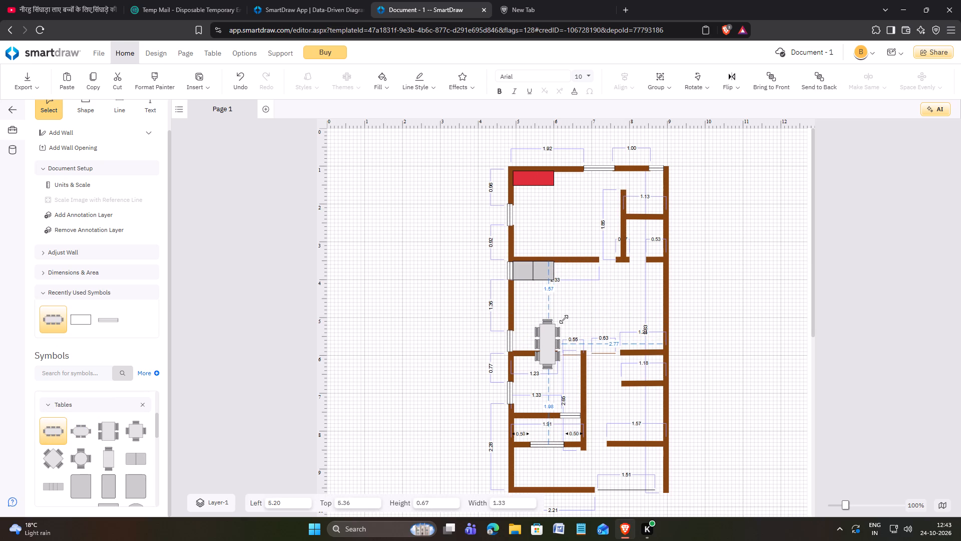
left_click_drag(564, 319, 564, 320)
Move the dinner table to the room's far side near the long right outer wall, at about Left 7.43, Top 4.34.
left_click_drag(546, 343, 633, 299)
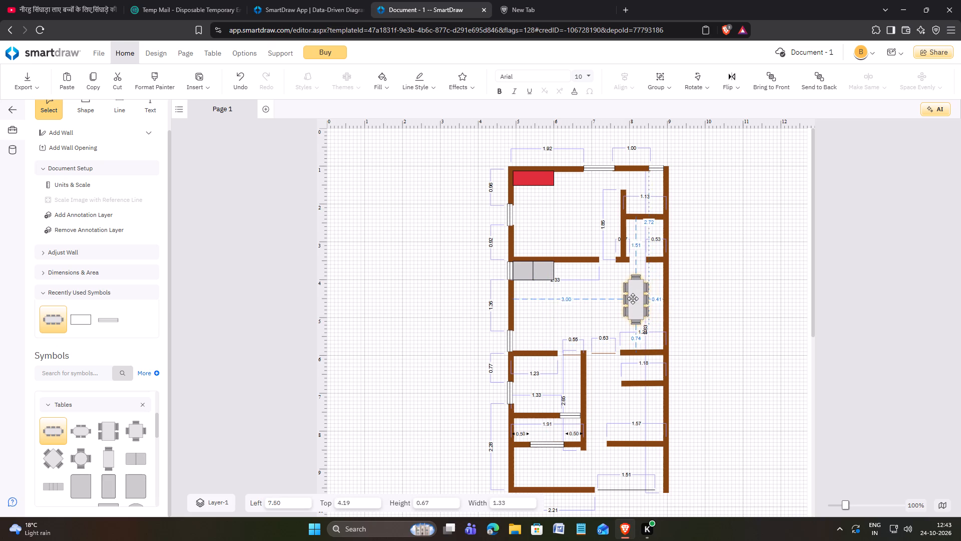
left_click_drag(633, 299, 630, 300)
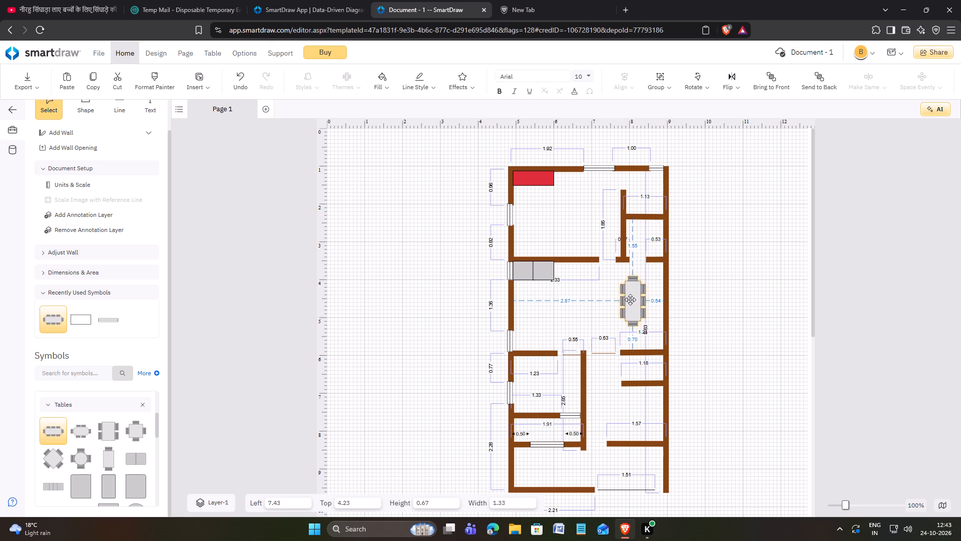
left_click_drag(630, 300, 632, 304)
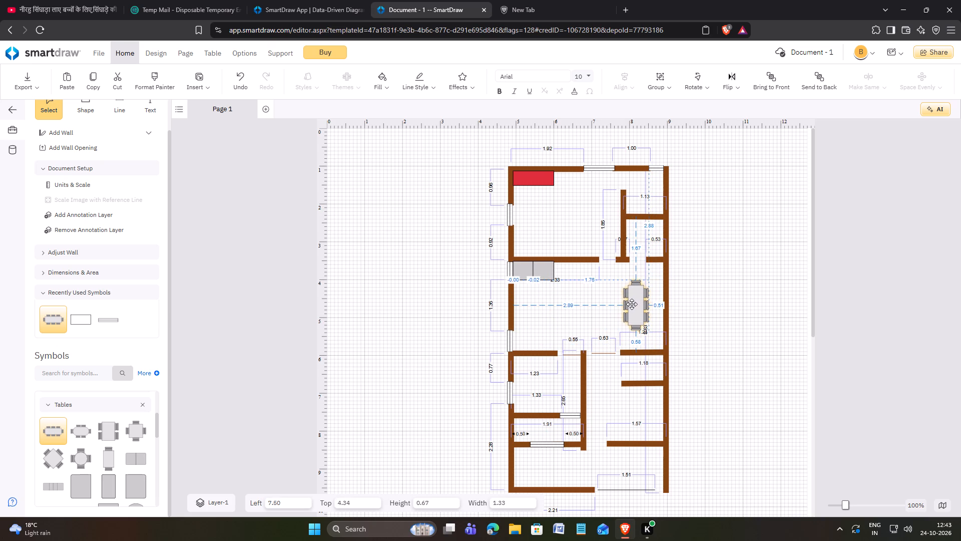
left_click_drag(632, 304, 631, 305)
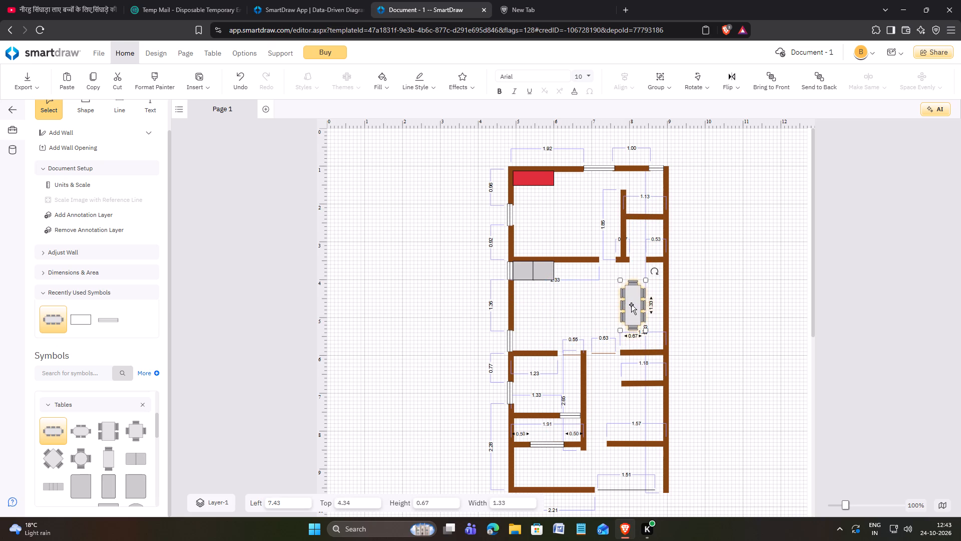
left_click(697, 305)
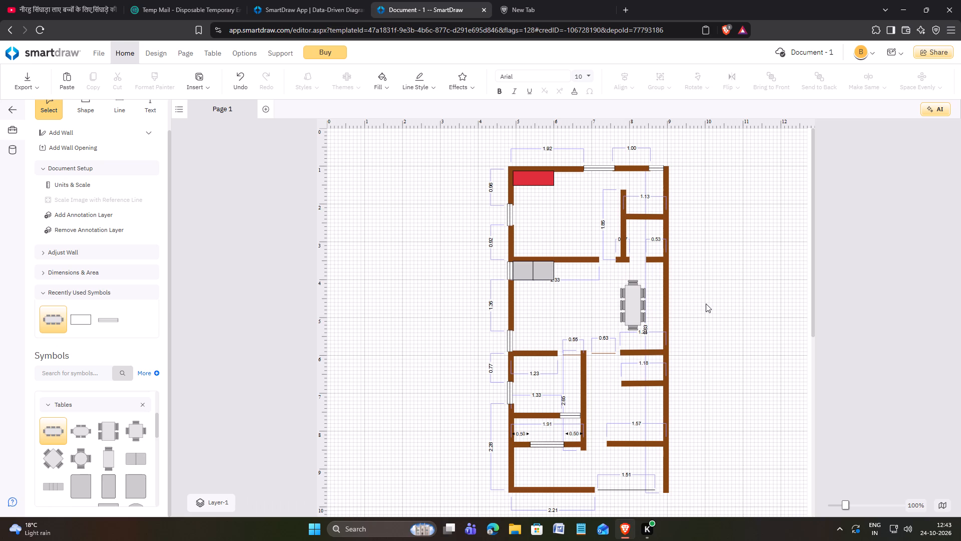
left_click(706, 274)
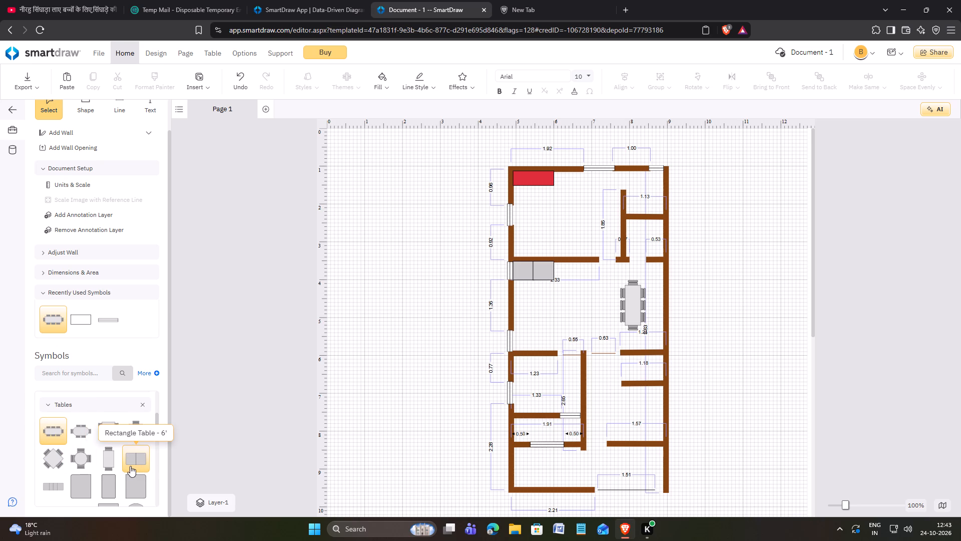
Insert a Rectangle Table - 72" symbol beside the plan, scaled down to about 0.69 by 0.40 and turned upright.
scroll(111, 463, "down", 1)
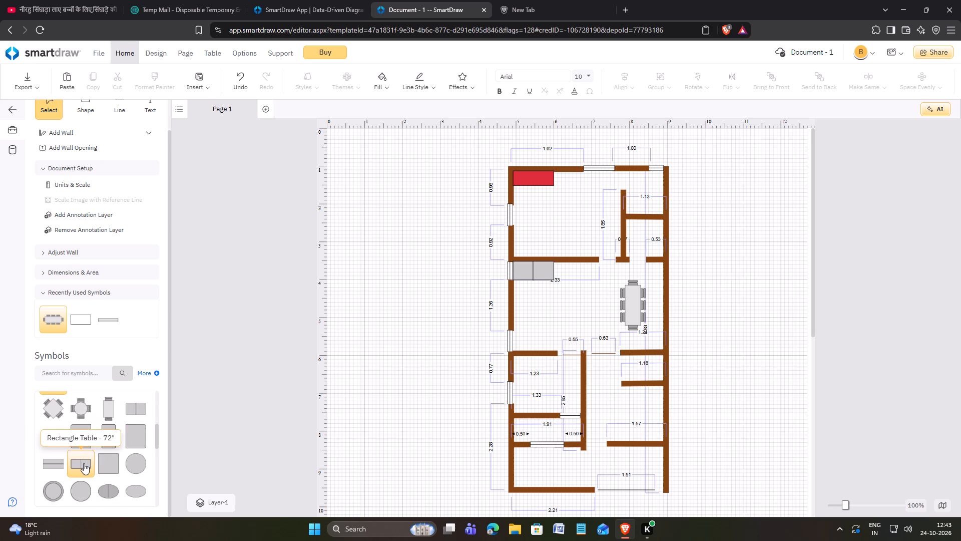
left_click_drag(78, 464, 436, 436)
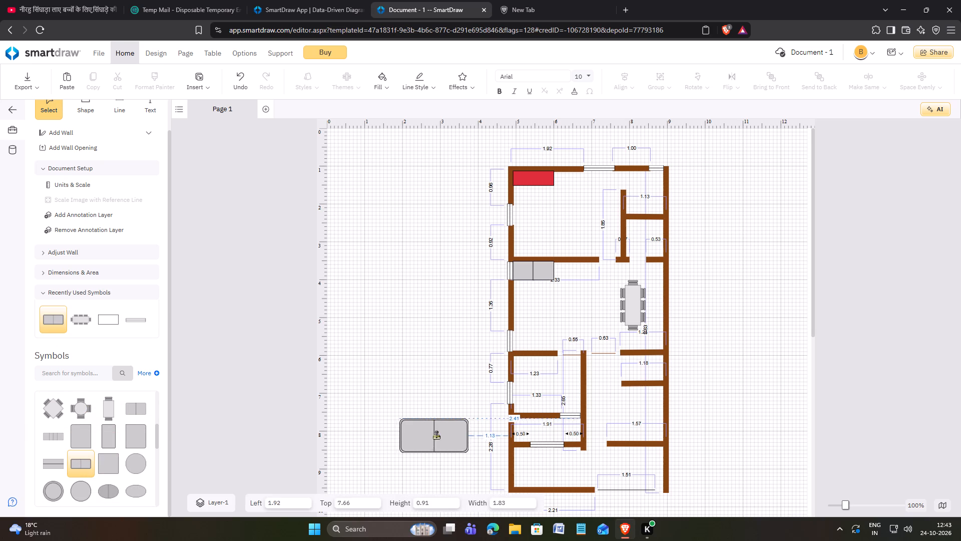
left_click_drag(436, 436, 459, 425)
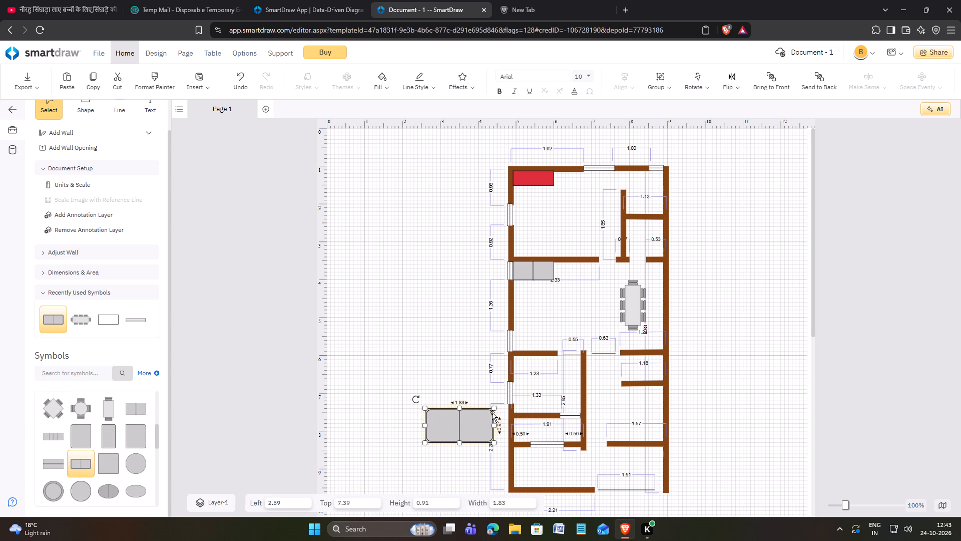
left_click_drag(494, 408, 451, 428)
left_click_drag(413, 419, 452, 377)
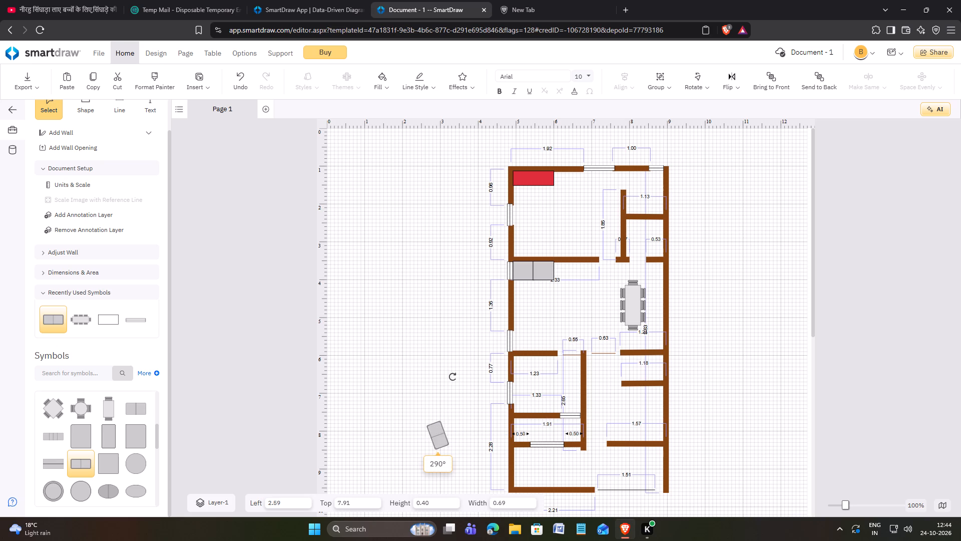
left_click_drag(452, 377, 475, 378)
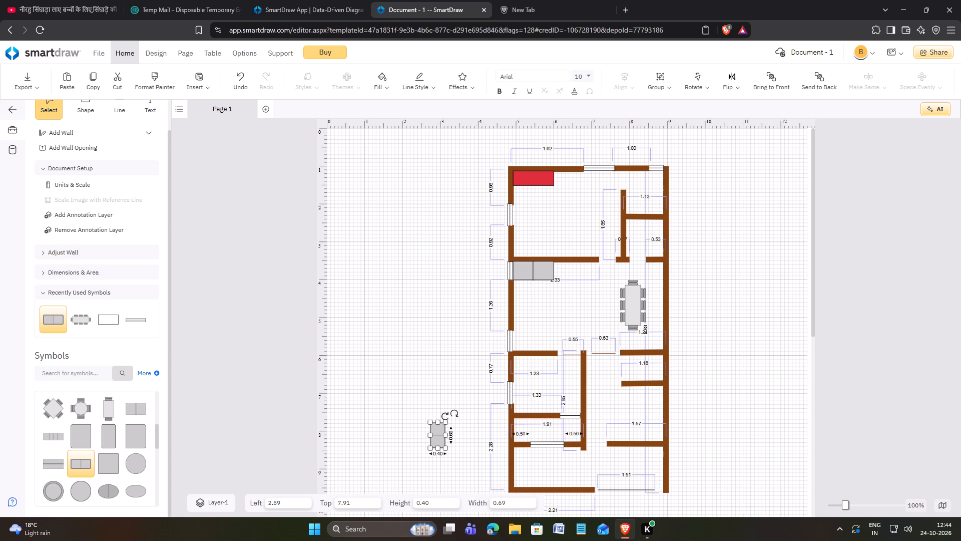
Place the rectangle table in the room above the 1.57 wall, shrunk to about 0.53 by 0.31, near Left 7.93, Top 7.32.
left_click_drag(438, 436, 629, 412)
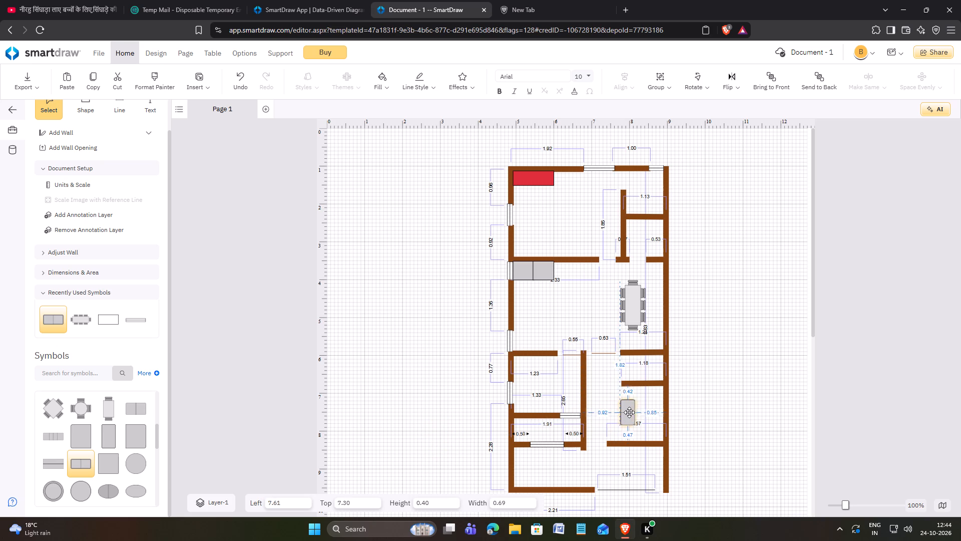
left_click_drag(629, 412, 634, 412)
left_click(726, 409)
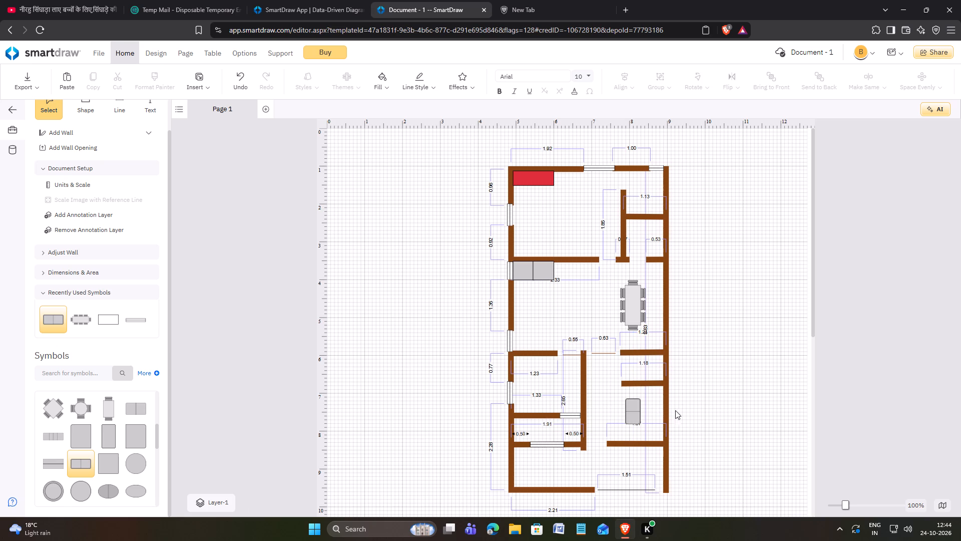
left_click(634, 413)
left_click_drag(641, 399, 637, 405)
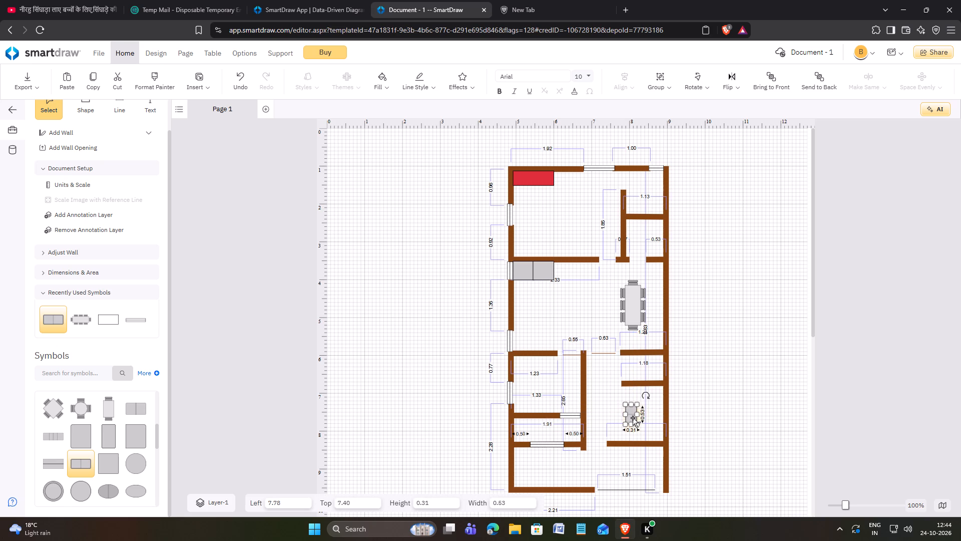
left_click_drag(632, 417, 637, 414)
left_click(699, 416)
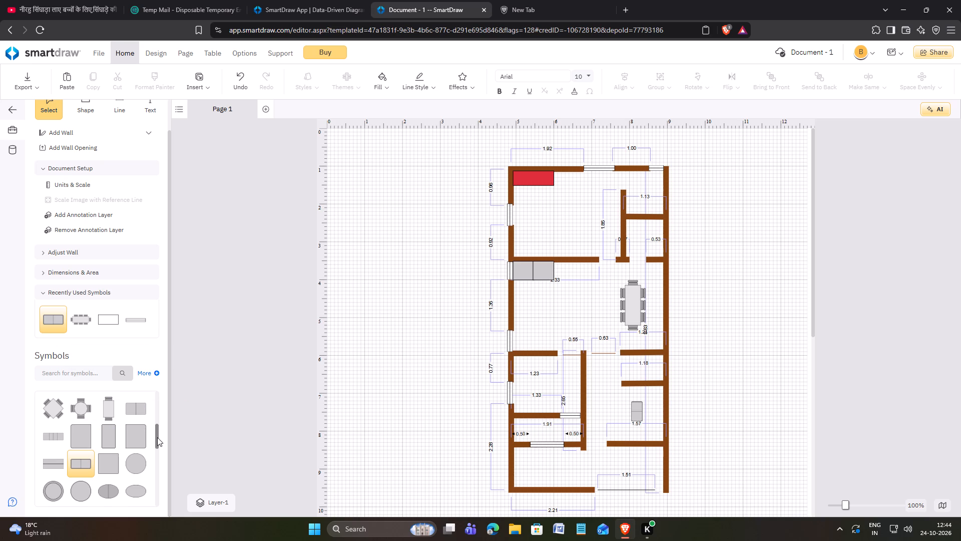
Insert a Sofa symbol from the Couches & Sofas library in the empty area outside the plan's window-side outer wall.
left_click_drag(157, 436, 161, 408)
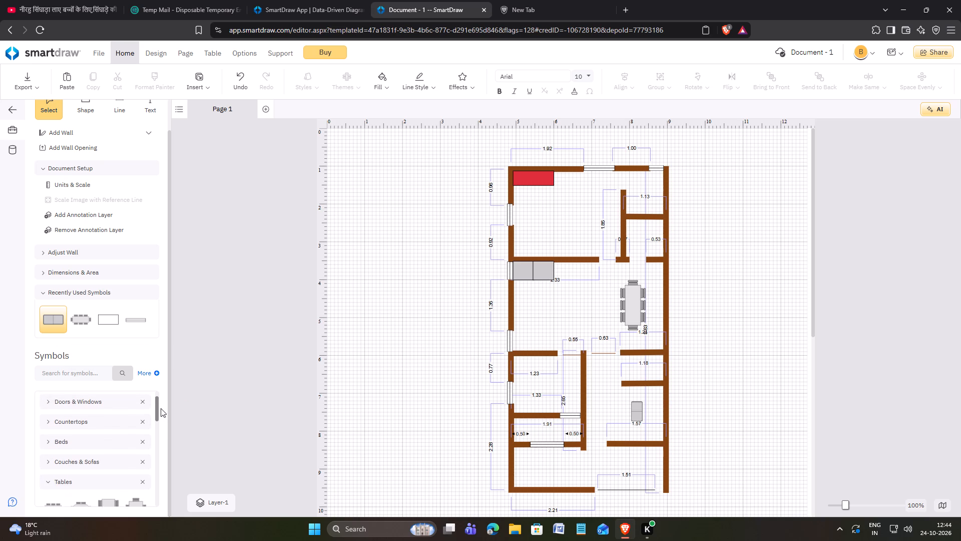
left_click_drag(161, 408, 160, 408)
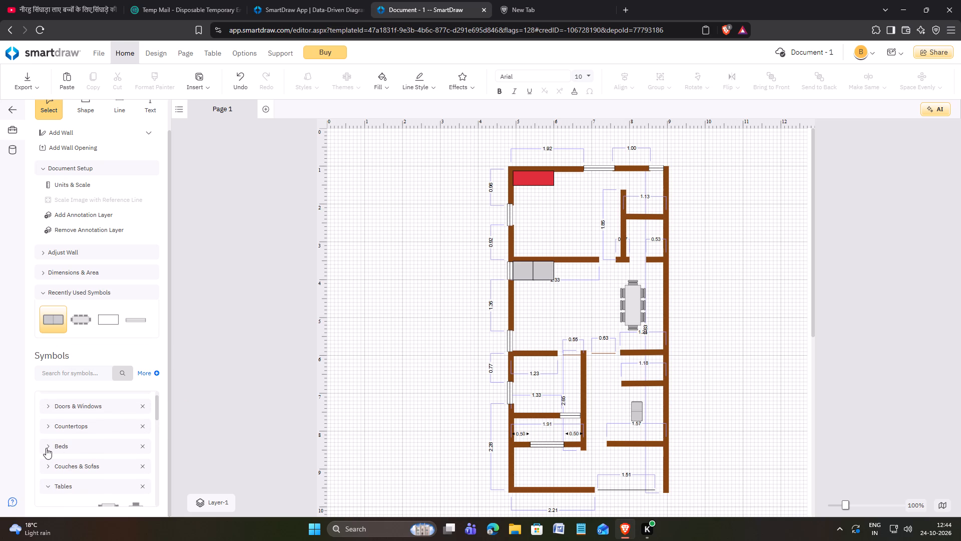
left_click(46, 448)
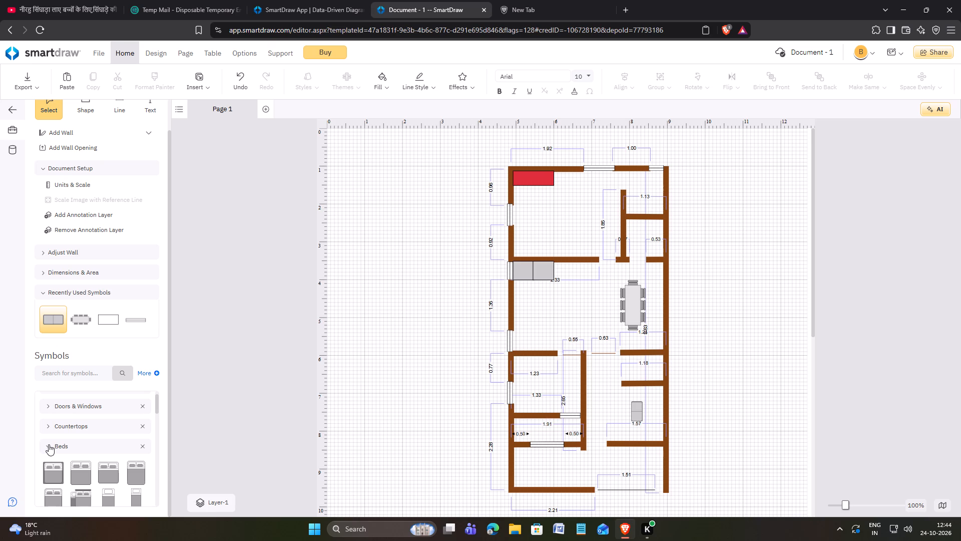
scroll(49, 482, "down", 4)
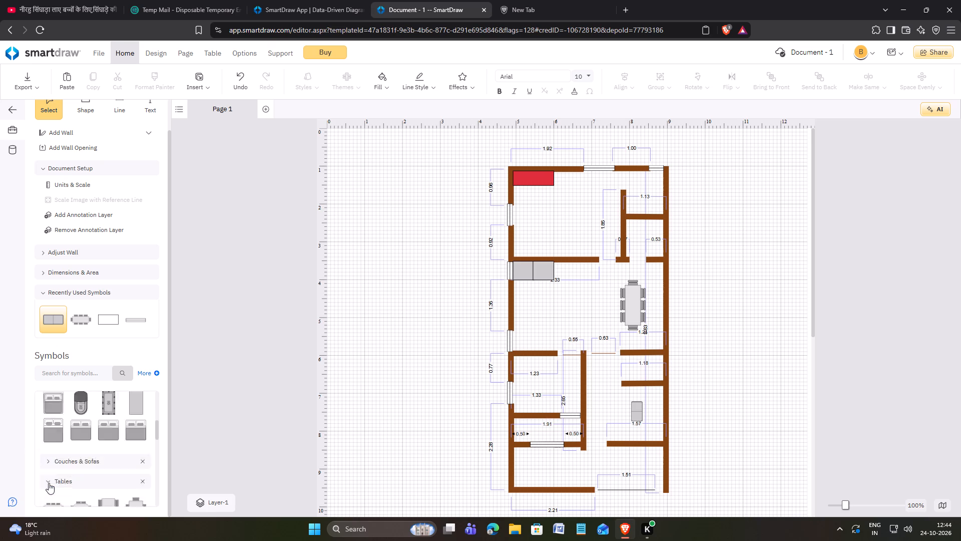
scroll(54, 475, "up", 4)
scroll(56, 473, "down", 3)
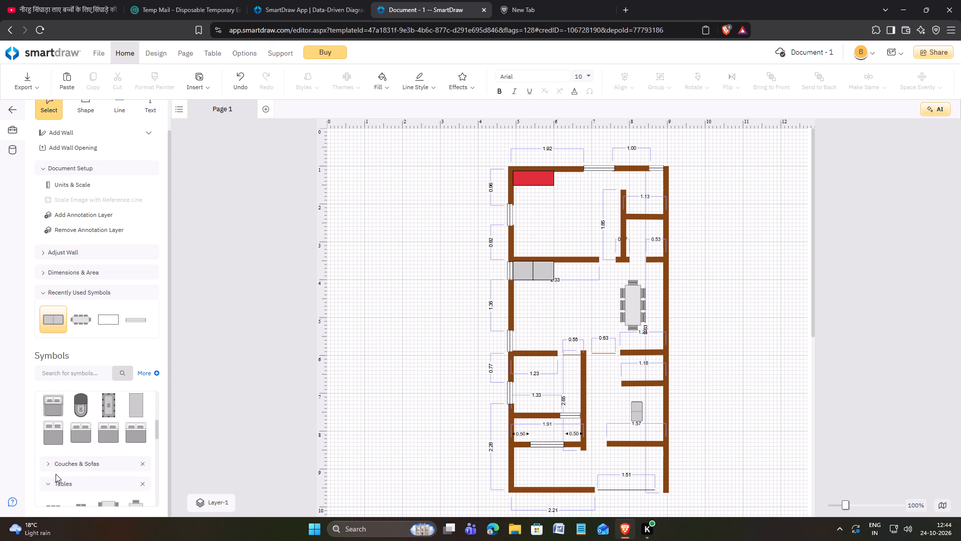
left_click(48, 463)
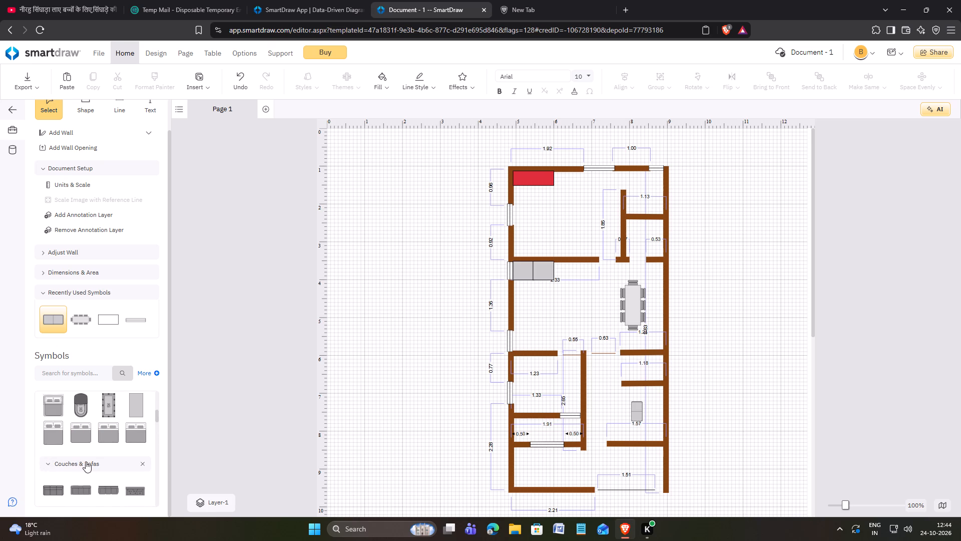
scroll(86, 464, "down", 2)
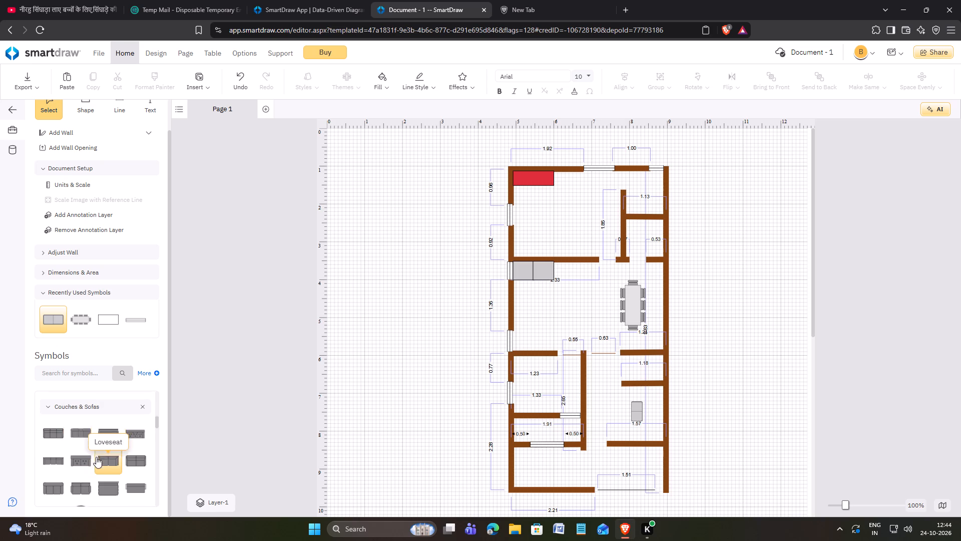
scroll(111, 449, "up", 1)
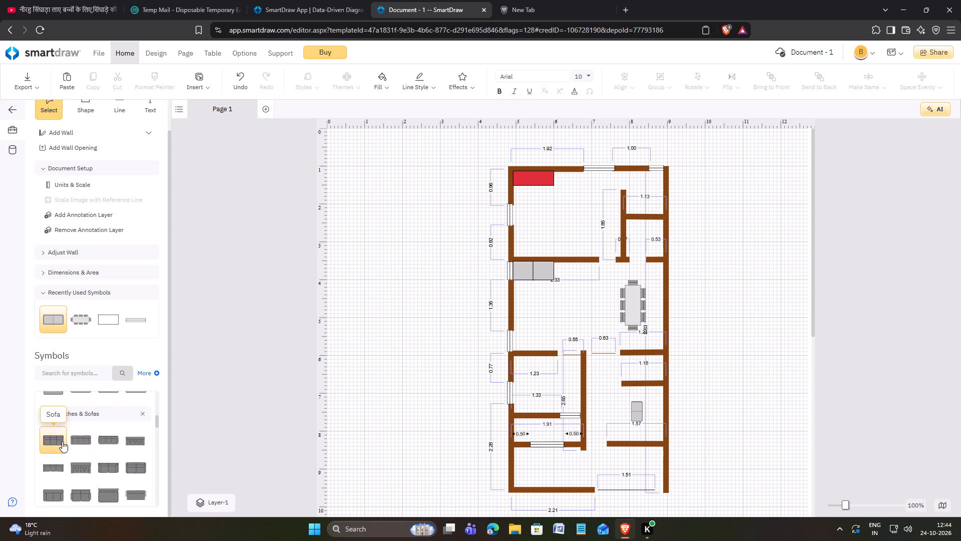
left_click_drag(54, 440, 398, 404)
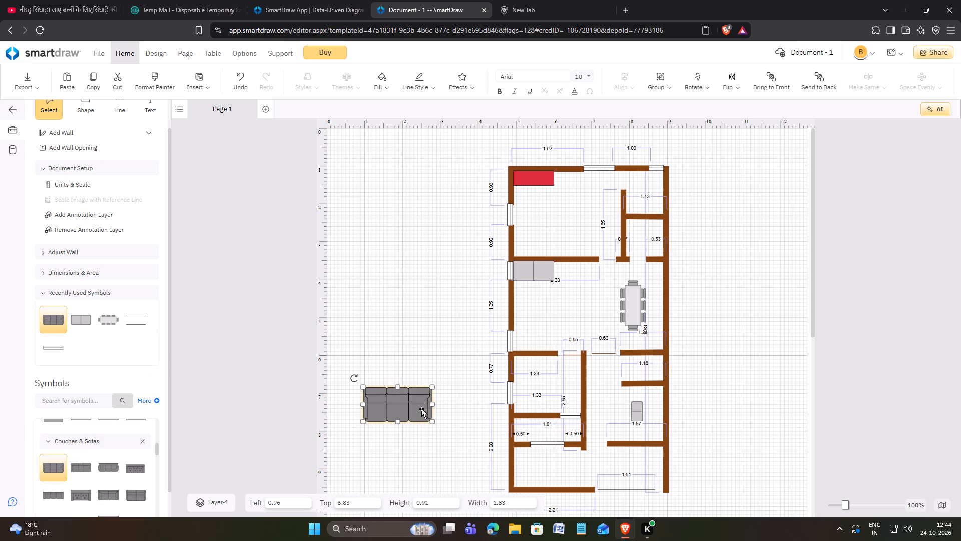
Rotate the sofa to stand vertically and resize it to about 1.67 long by 0.54 deep.
left_click_drag(397, 388, 398, 391)
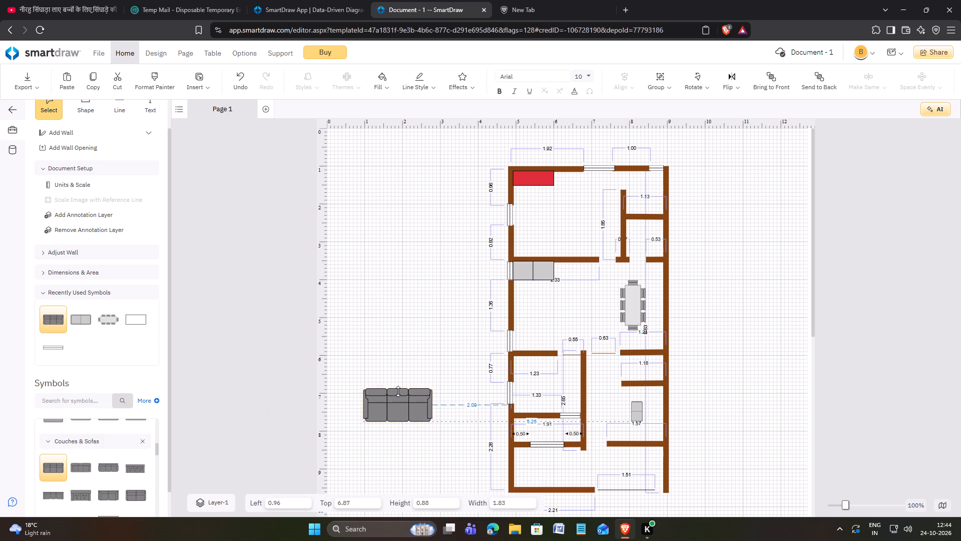
left_click_drag(398, 391, 398, 401)
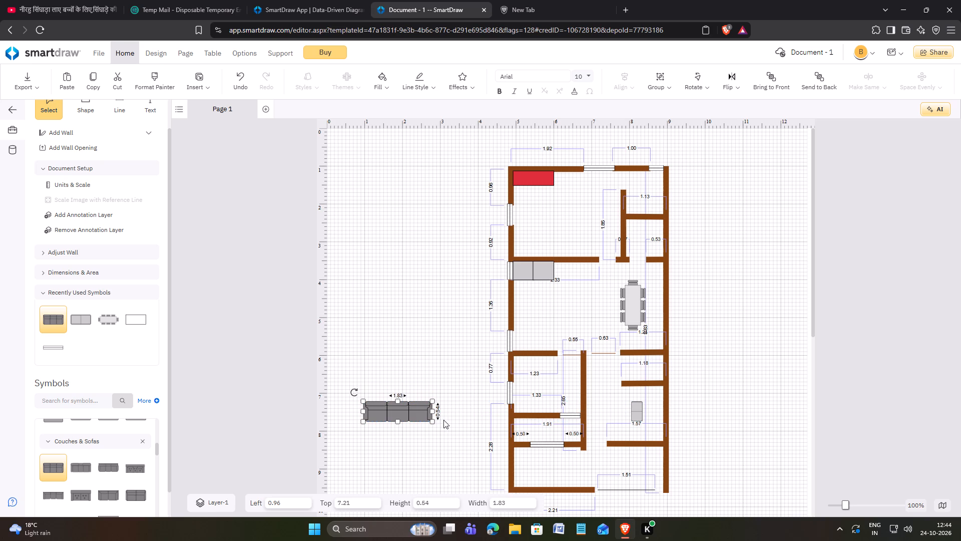
left_click_drag(432, 413, 453, 411)
left_click_drag(354, 392, 356, 379)
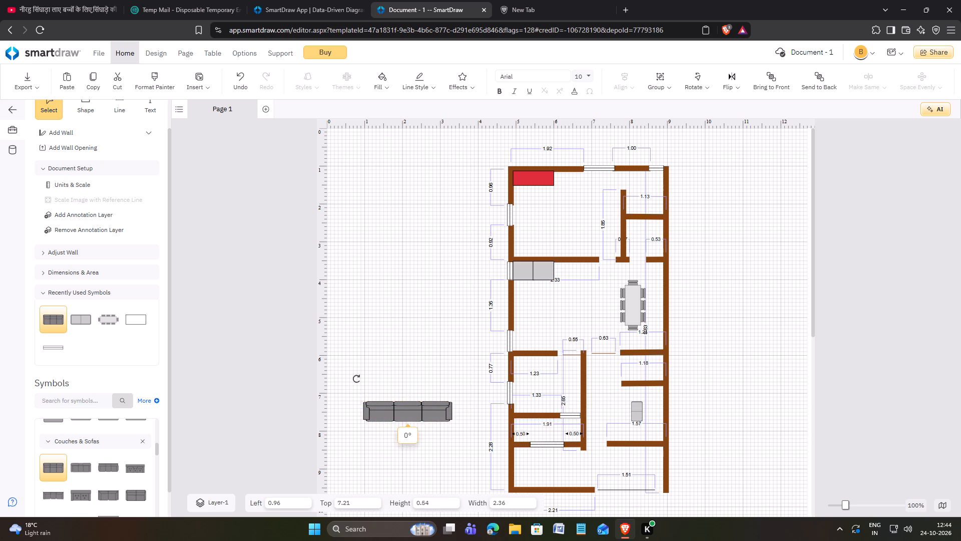
left_click_drag(356, 379, 430, 339)
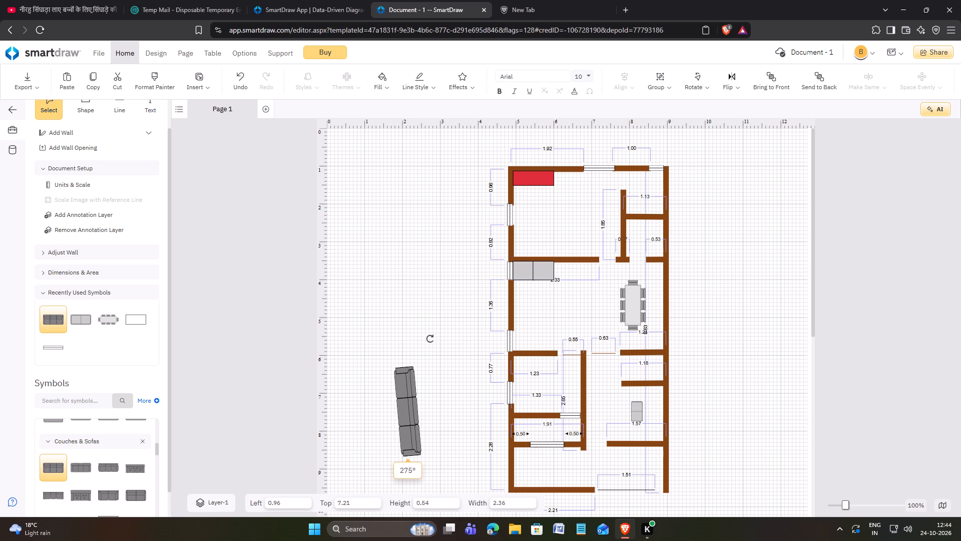
left_click_drag(430, 339, 433, 340)
left_click_drag(407, 367, 406, 387)
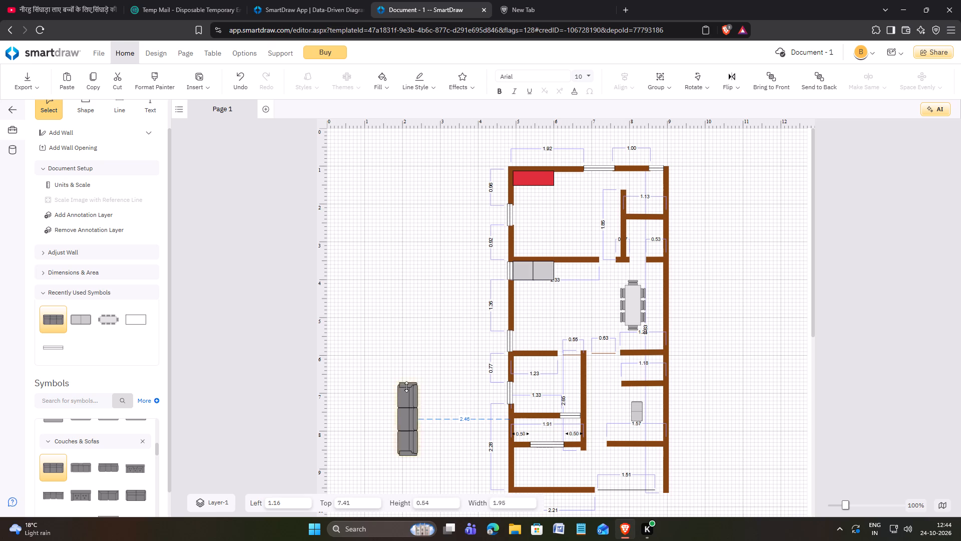
left_click_drag(406, 387, 405, 393)
Fit the sofa against the outer wall beside the small table, resized to about 1.38 by 0.39, at about Left 8.01, Top 7.39.
left_click_drag(408, 420, 622, 413)
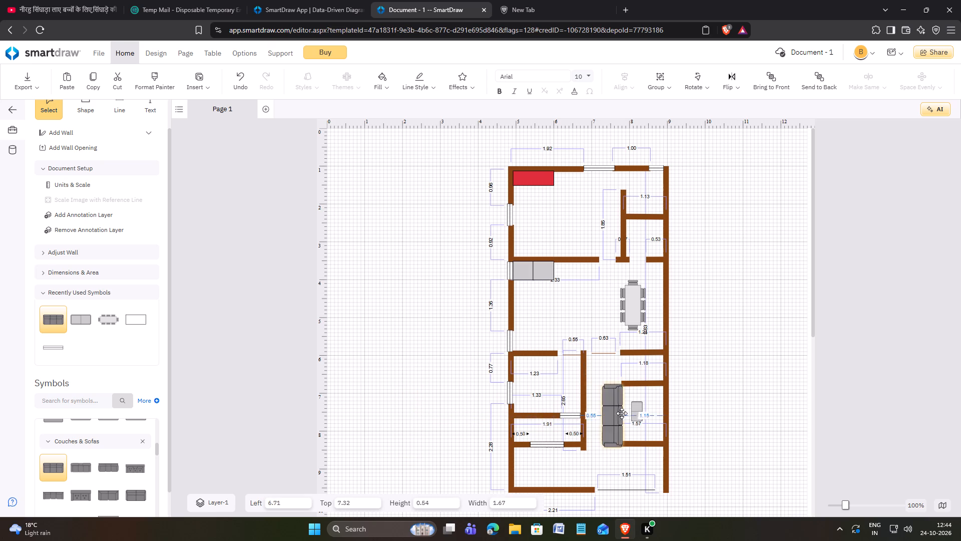
left_click_drag(622, 413, 653, 418)
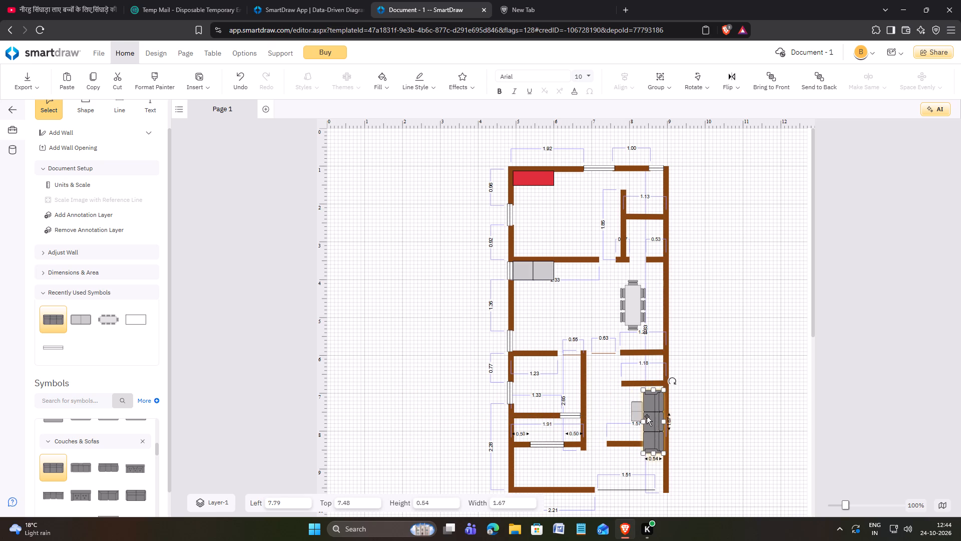
left_click_drag(643, 422, 649, 422)
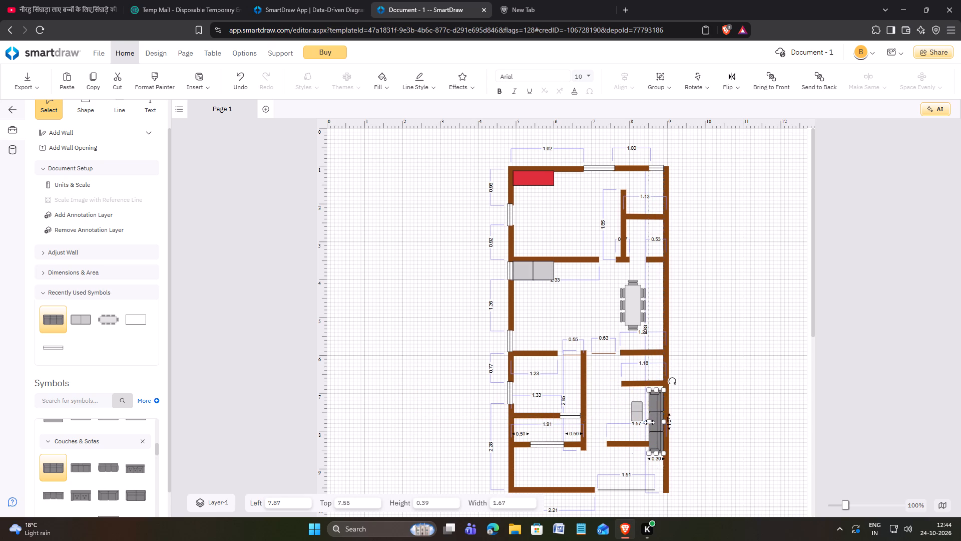
left_click_drag(664, 390, 660, 398)
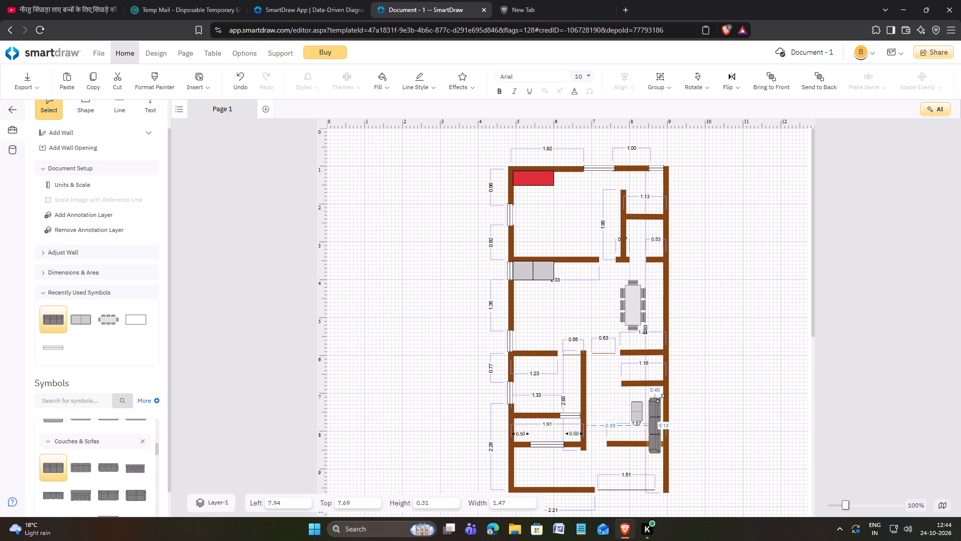
left_click_drag(660, 398, 663, 401)
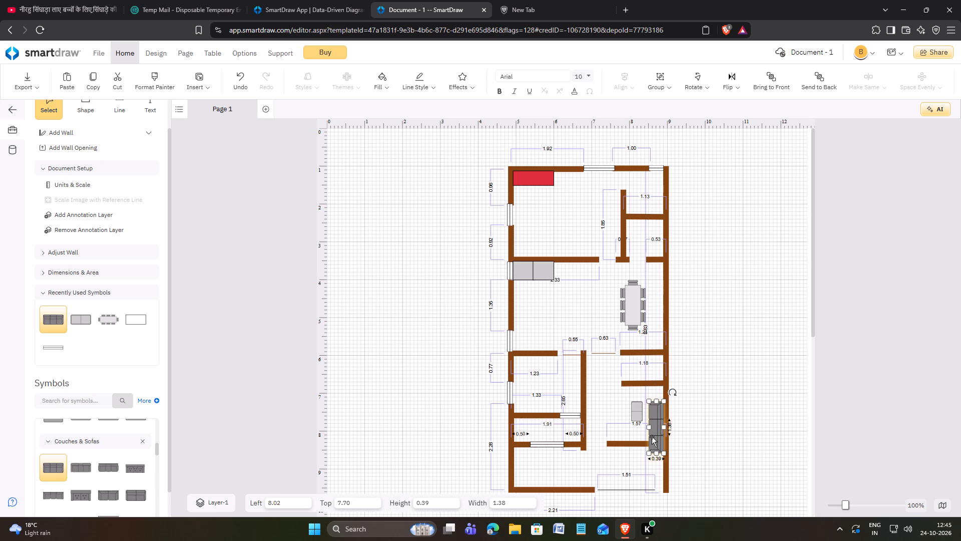
left_click_drag(654, 434, 653, 423)
left_click(726, 415)
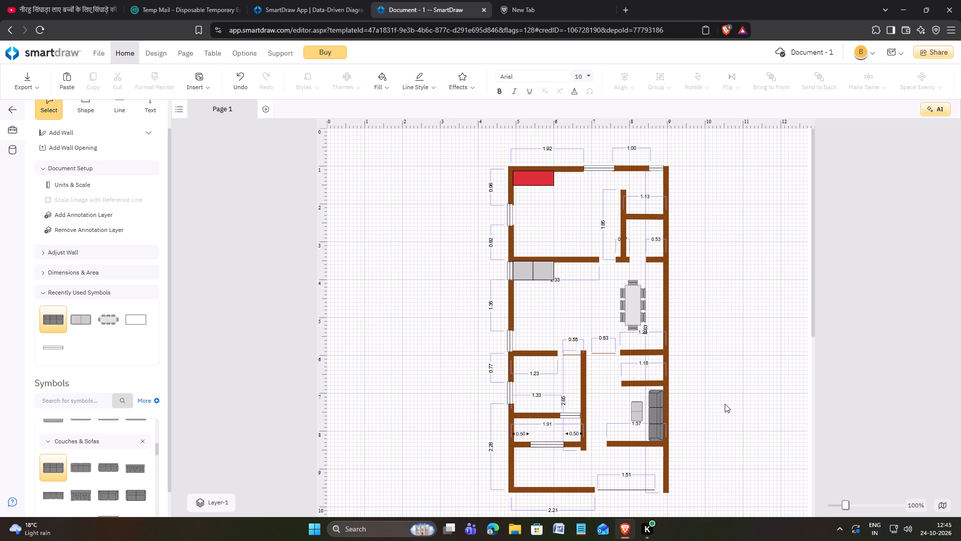
left_click(727, 399)
Fill the small rectangle table beside the sofa with dark gray from the standard colors.
left_click(634, 410)
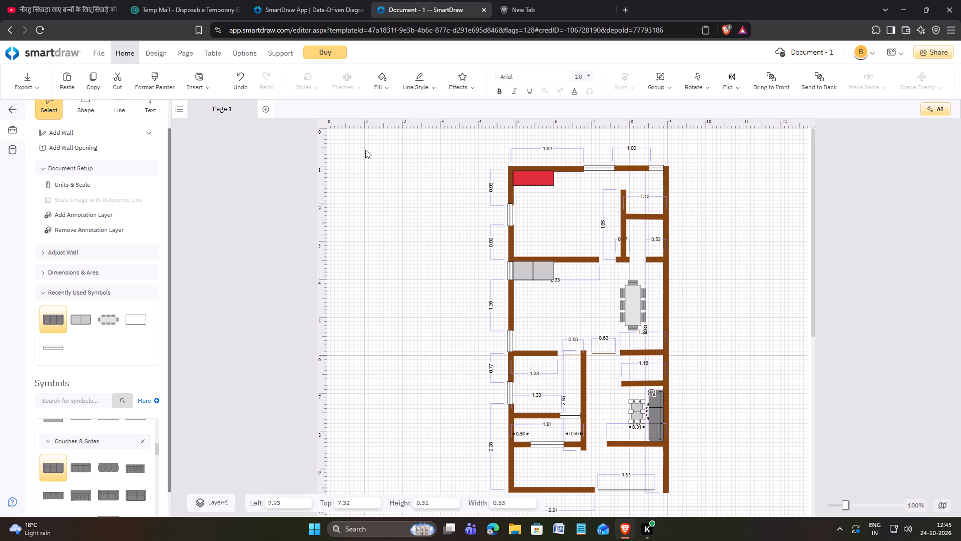
left_click(383, 92)
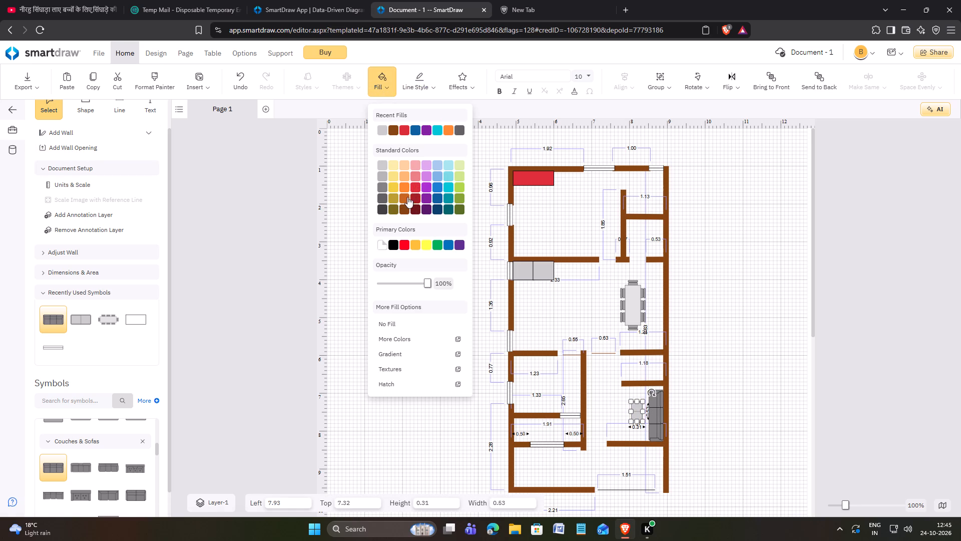
left_click(380, 198)
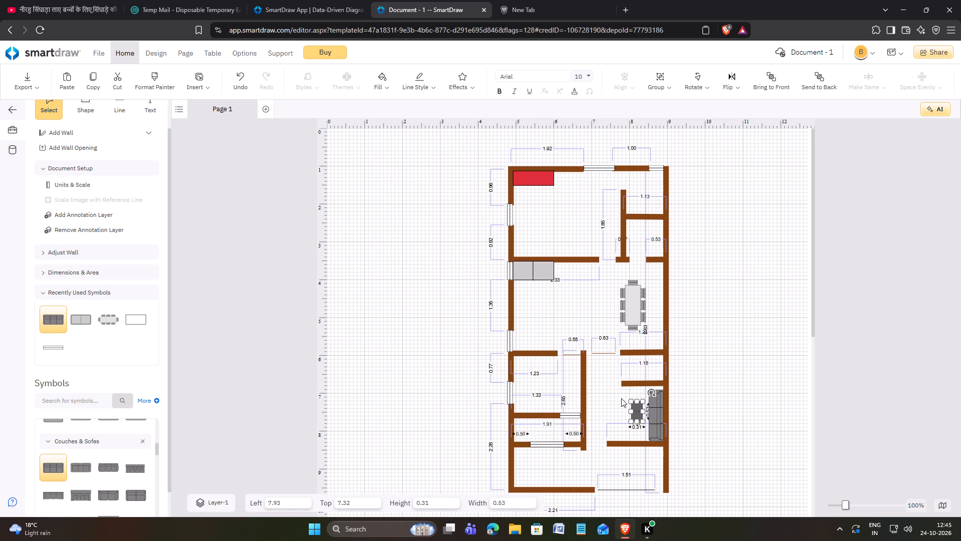
Fill the sofa with the darkest red from the standard colors.
left_click(660, 413)
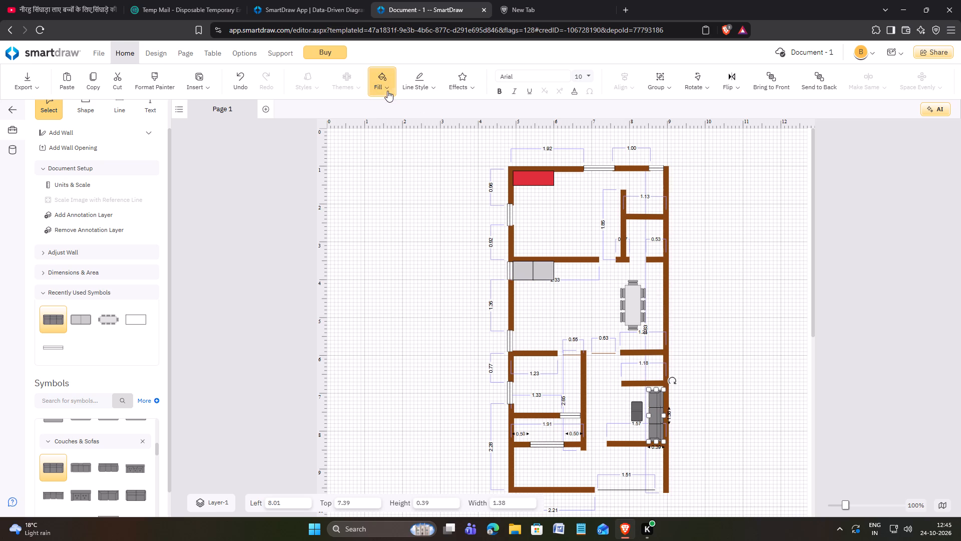
left_click(387, 91)
left_click(410, 209)
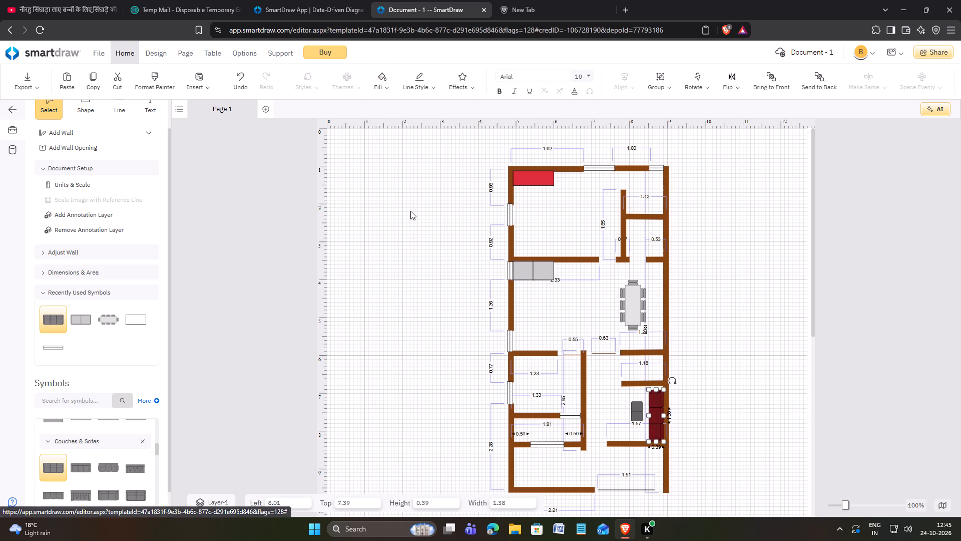
Fill the dining table and its chairs with bright turquoise from the standard colors.
left_click(746, 345)
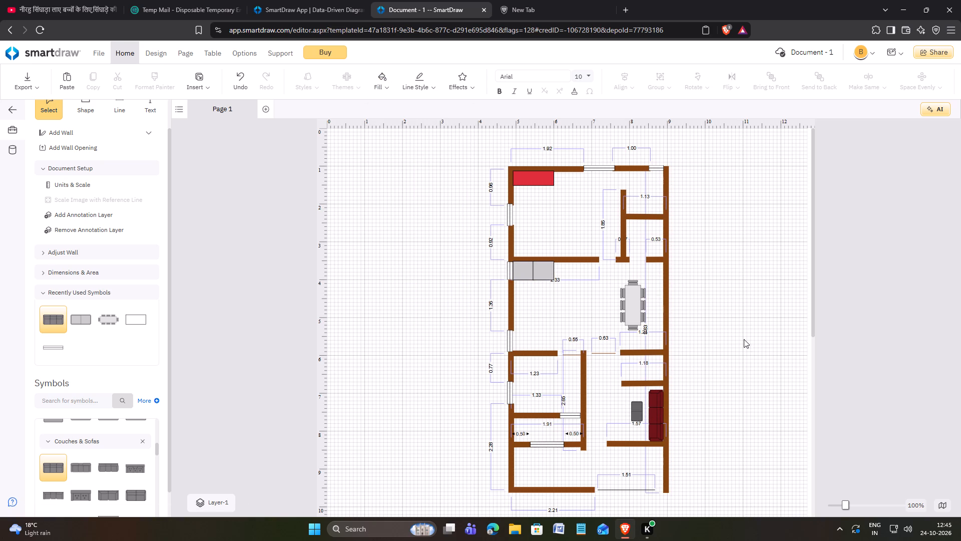
left_click(638, 306)
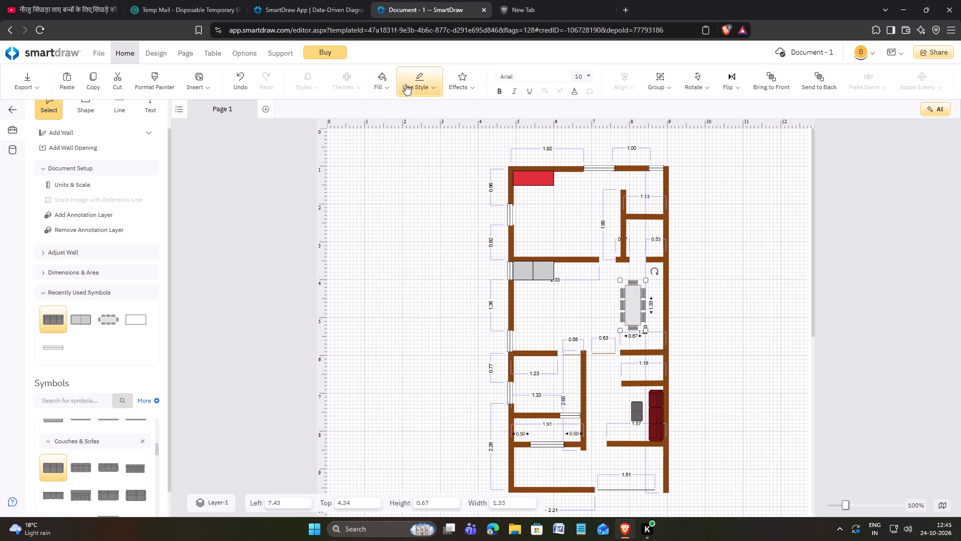
left_click(392, 91)
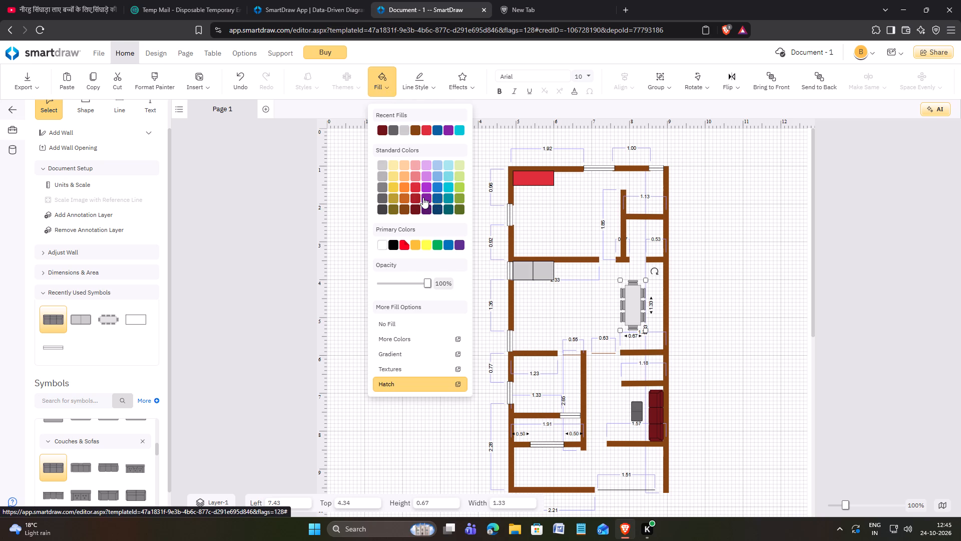
left_click(448, 185)
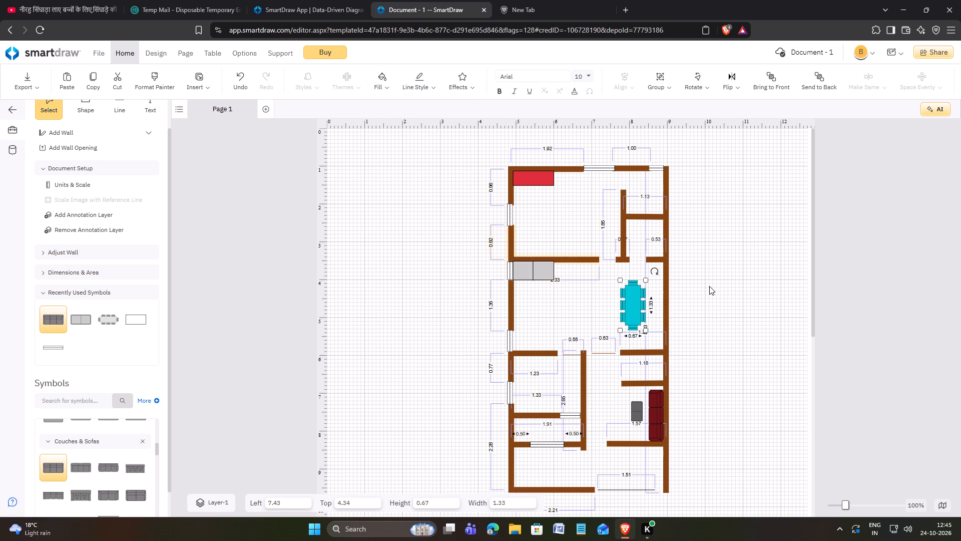
left_click(714, 286)
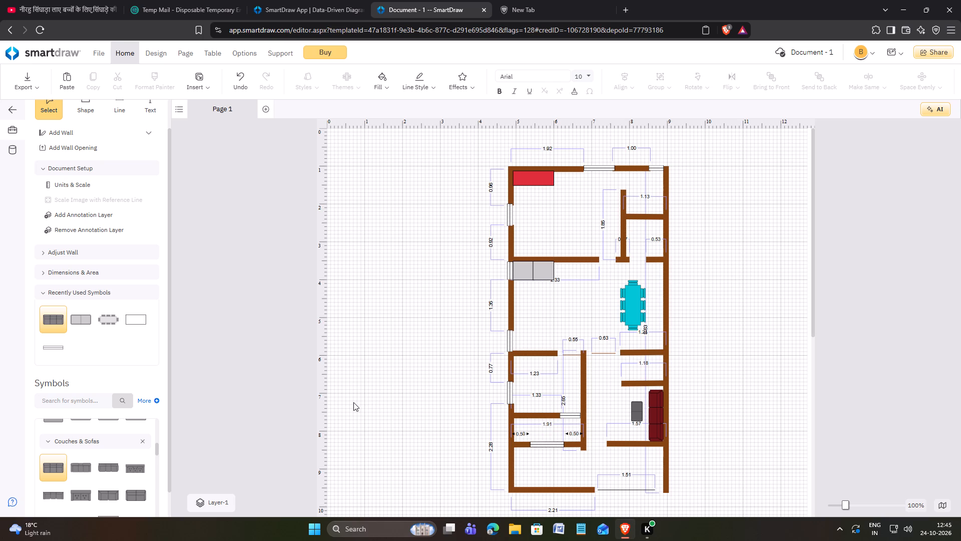
Select the short horizontal wall below the sofa, switching to the long vertical interior wall opposite its open end.
left_click(618, 444)
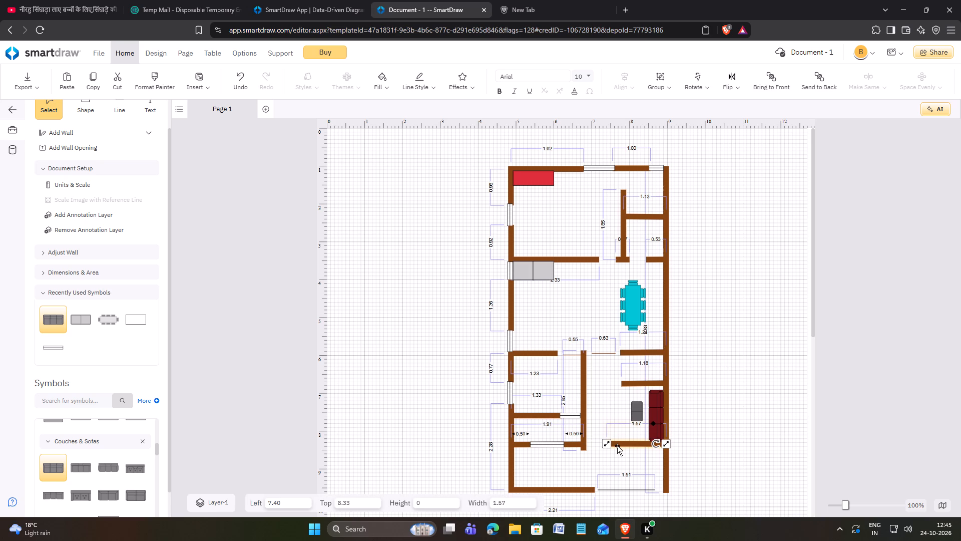
left_click(585, 441)
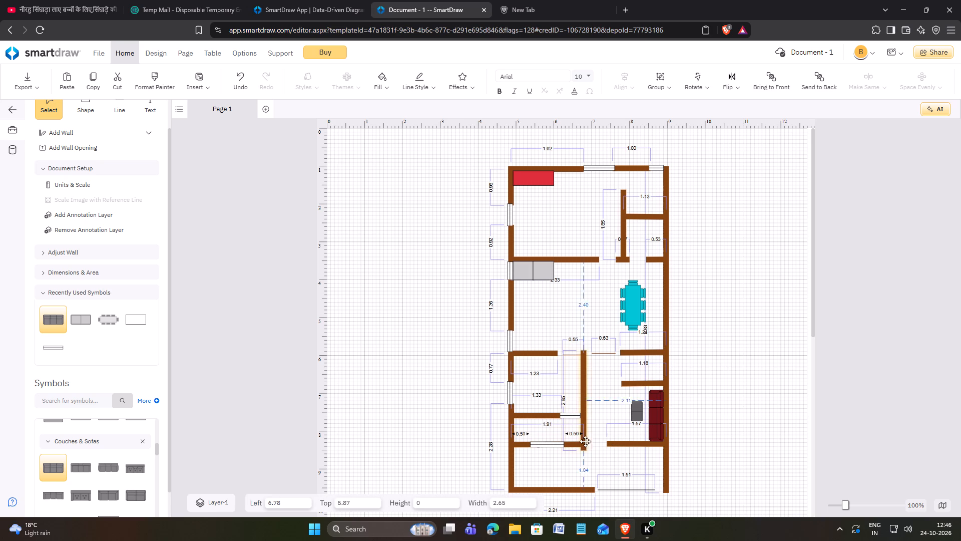
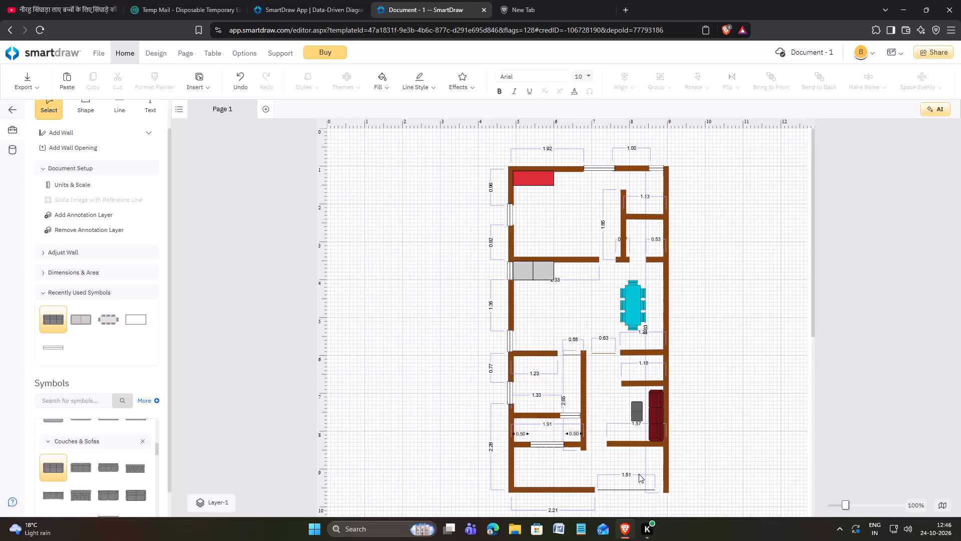
Move the dark gray table slightly away from the sofa, to about 7.83 from the left and 7.32 from the top.
left_click(640, 413)
left_click_drag(637, 413, 631, 414)
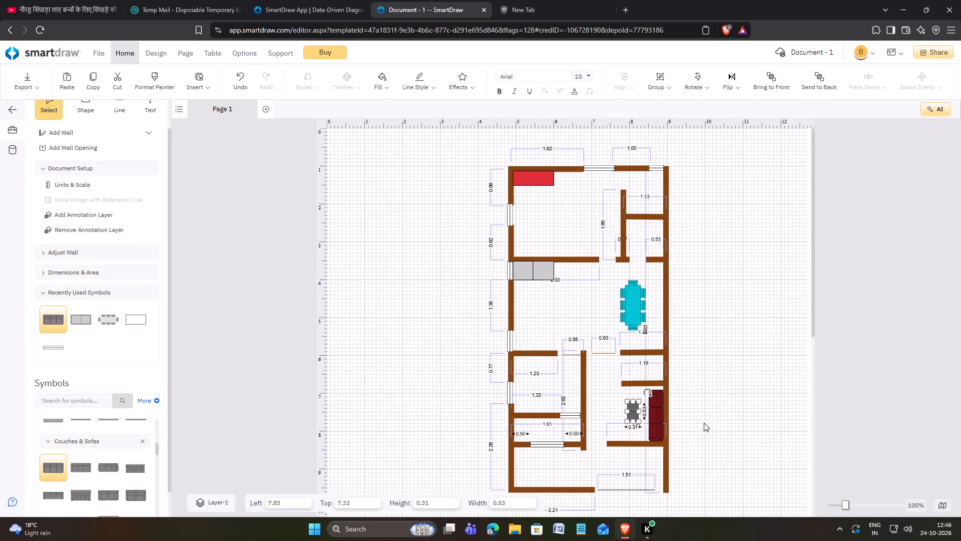
left_click(710, 420)
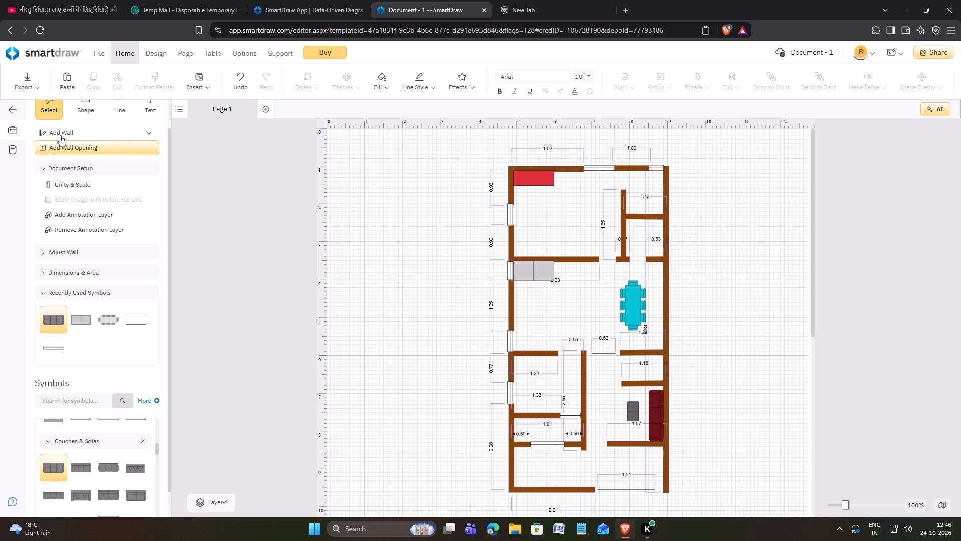
Add a rectangle against the outer wall directly below the light gray double symbol, sized about 0.51 wide by 1.34 high.
left_click(90, 105)
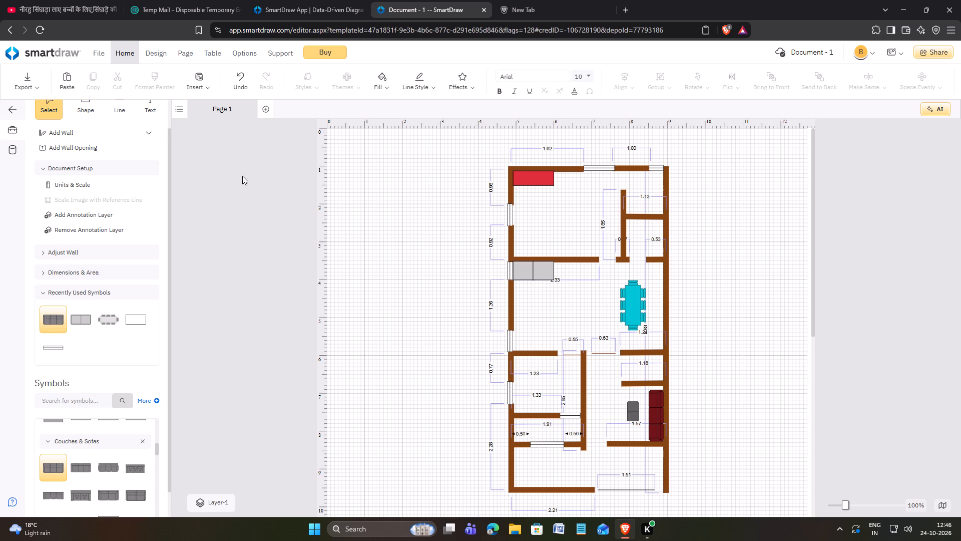
scroll(121, 161, "up", 2)
left_click(97, 135)
left_click(106, 137)
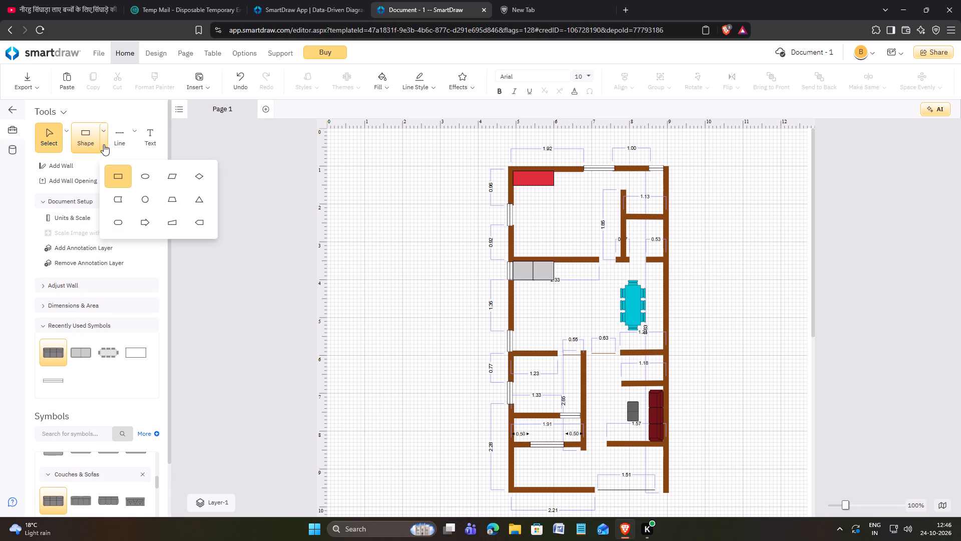
left_click(117, 181)
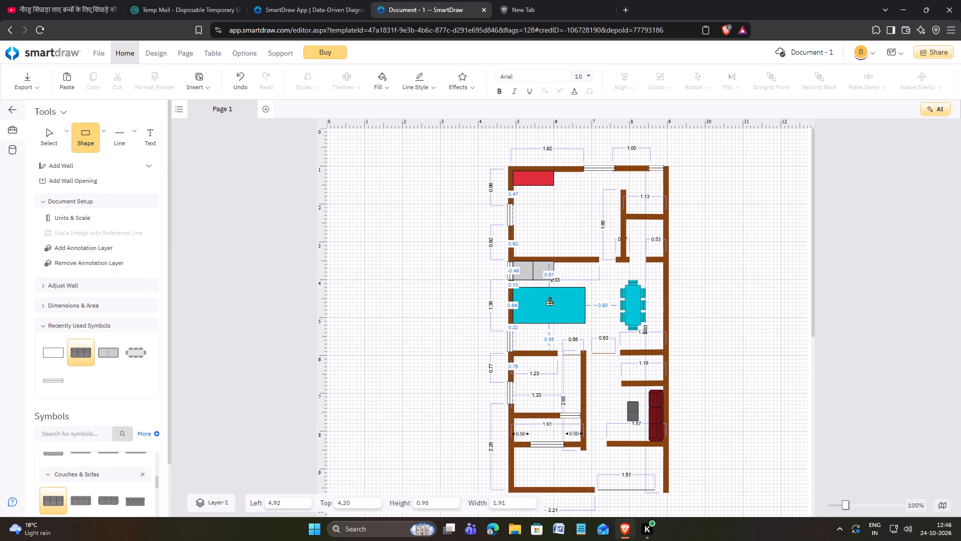
left_click(550, 300)
left_click_drag(549, 316, 549, 323)
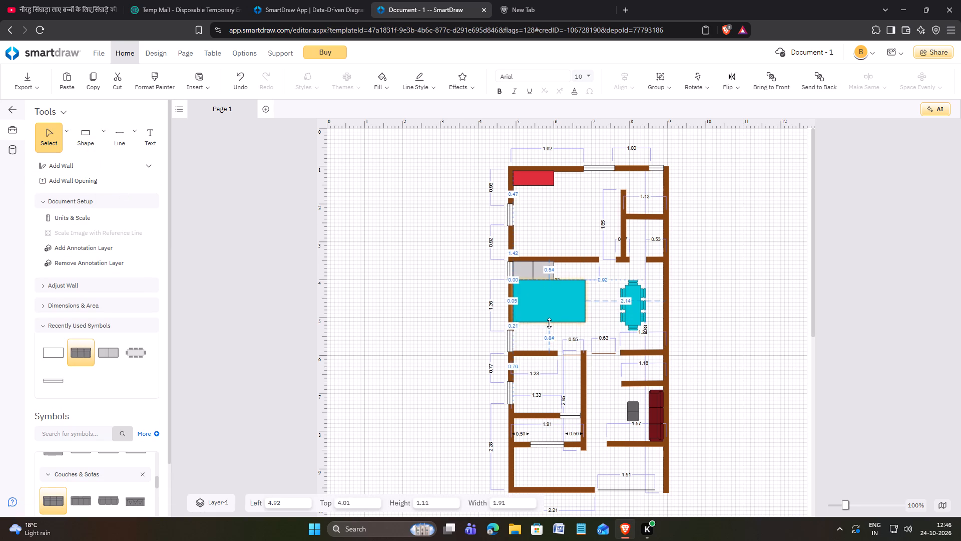
left_click_drag(549, 323, 549, 331)
left_click_drag(587, 304, 574, 305)
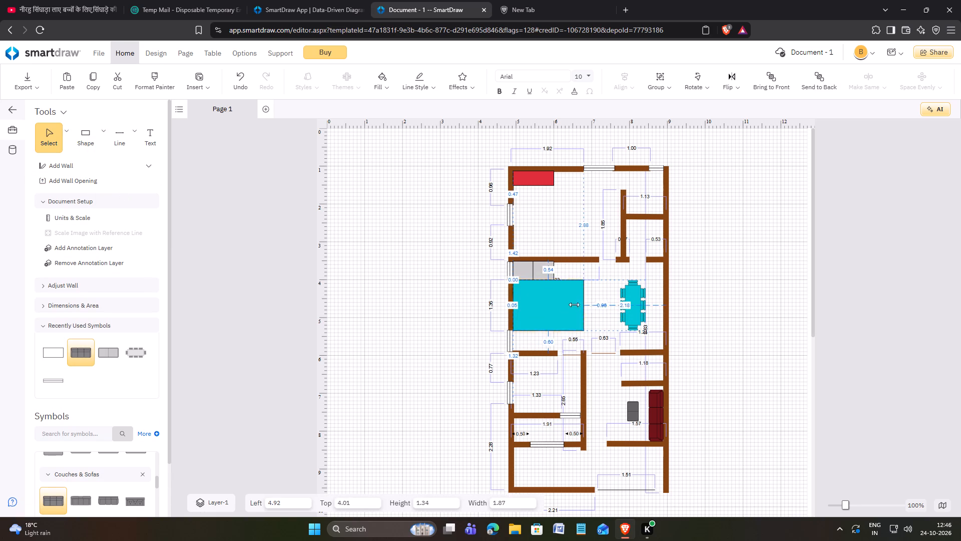
left_click_drag(574, 305, 541, 315)
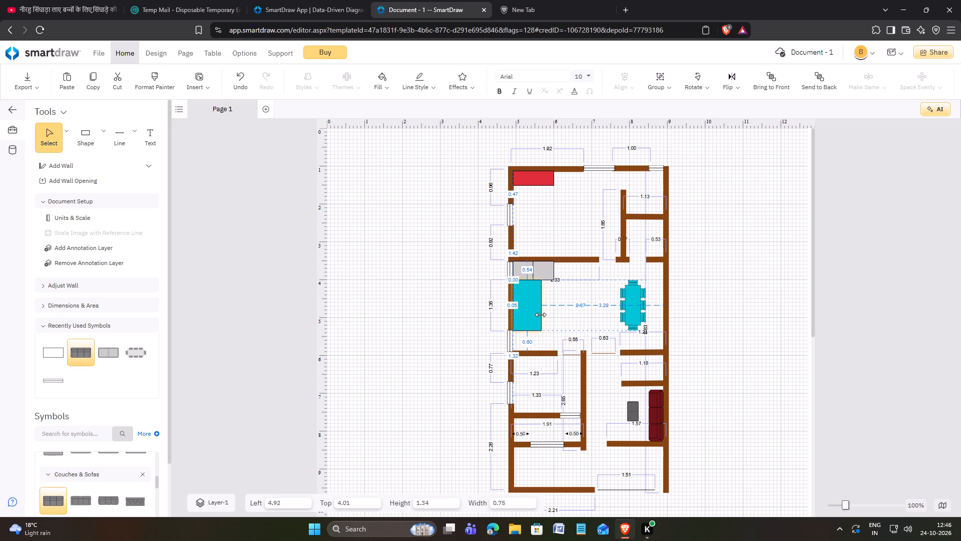
left_click_drag(541, 315, 533, 317)
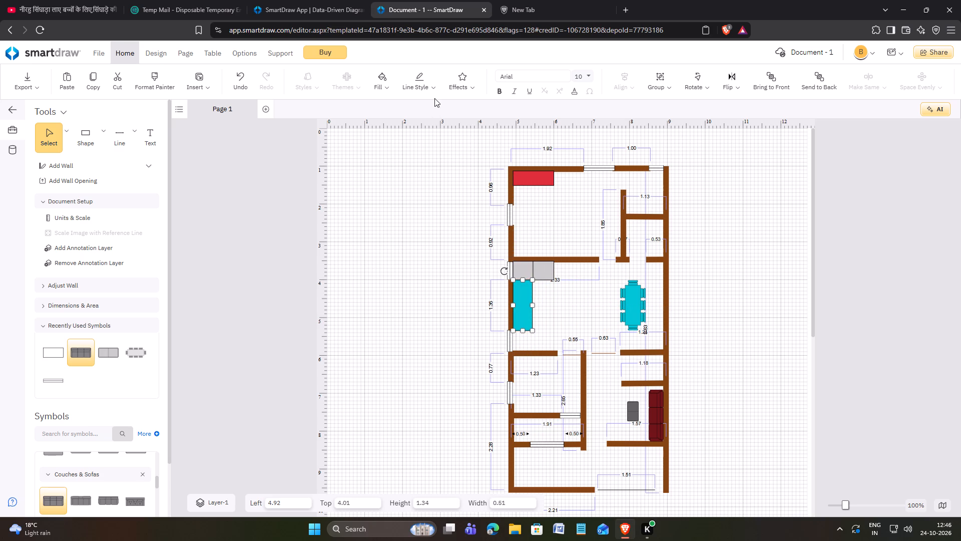
Fill the new rectangle below the light gray symbol with yellow.
left_click(392, 92)
left_click(397, 183)
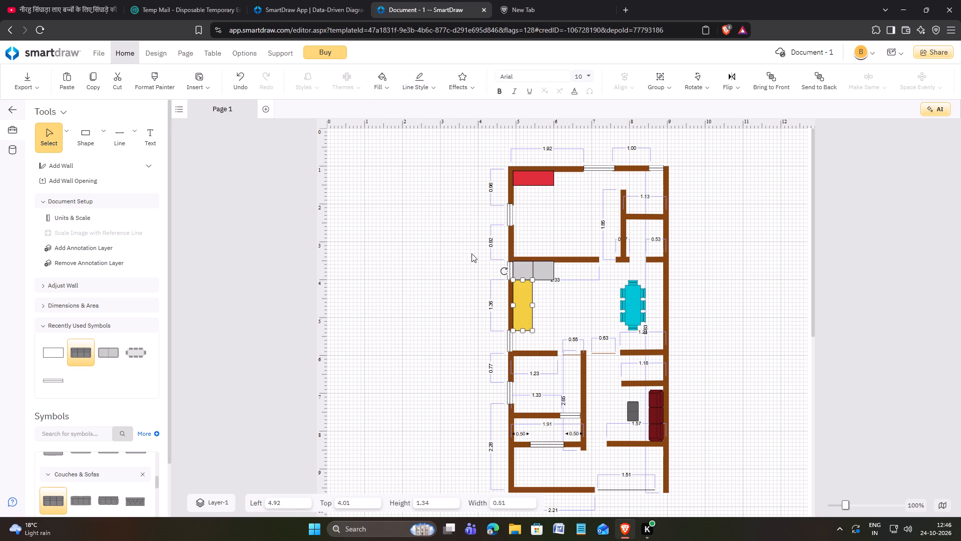
left_click(452, 296)
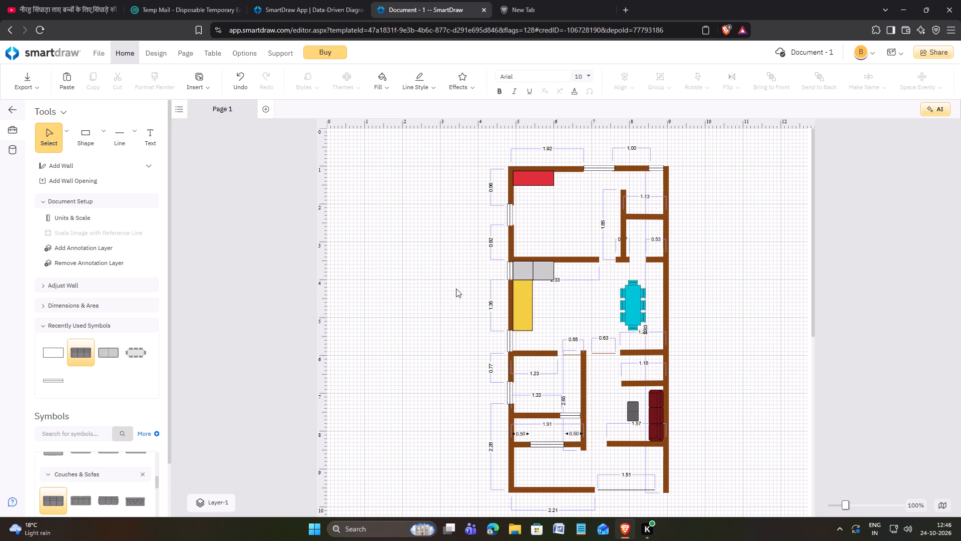
Duplicate the yellow rectangle, place the copy alongside it on the room side, and widen it to about 0.57 so they meet.
left_click(522, 304)
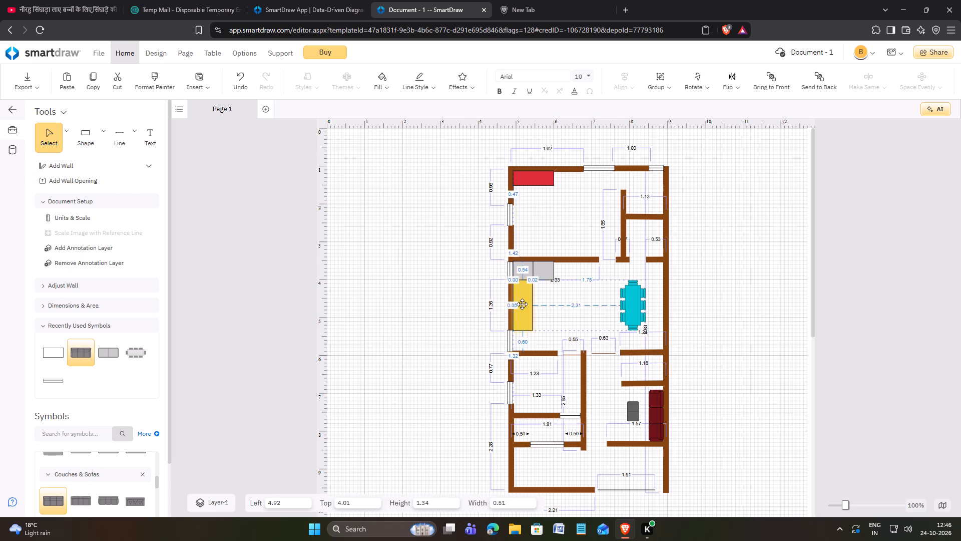
left_click(92, 83)
left_click(74, 88)
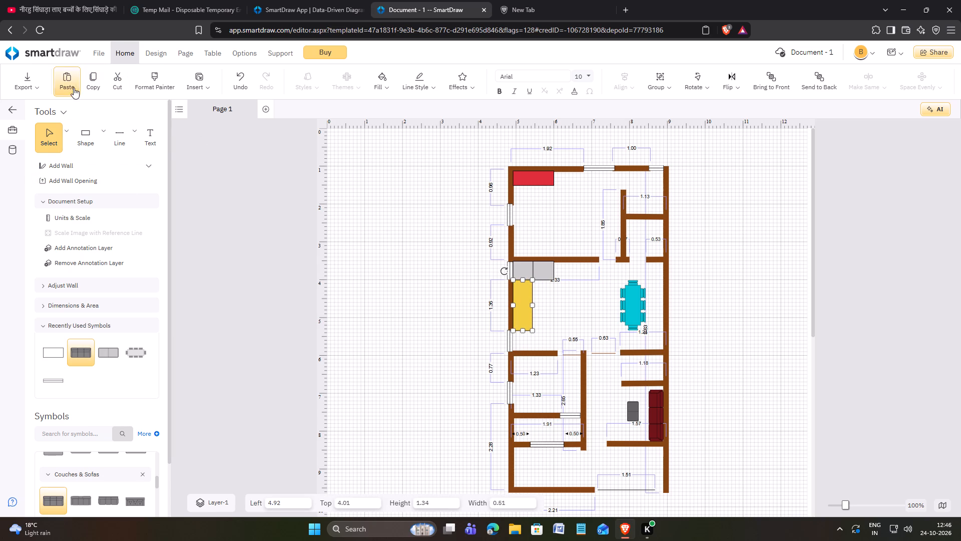
left_click_drag(390, 213, 538, 314)
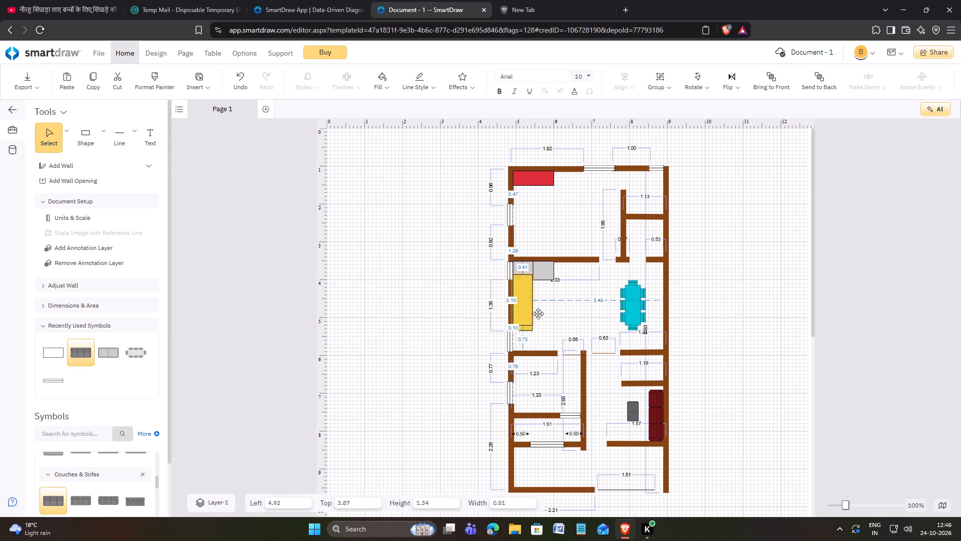
left_click_drag(538, 314, 549, 318)
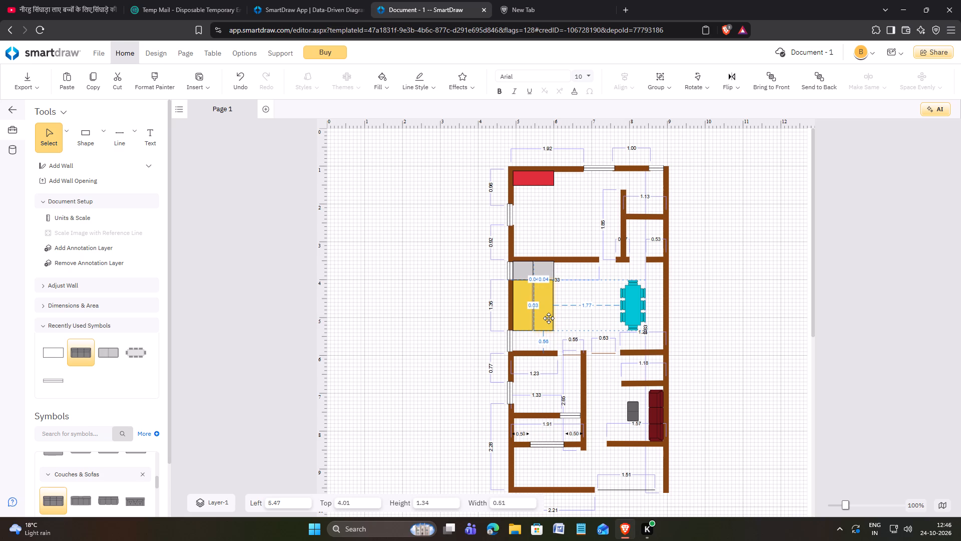
left_click_drag(549, 318, 549, 316)
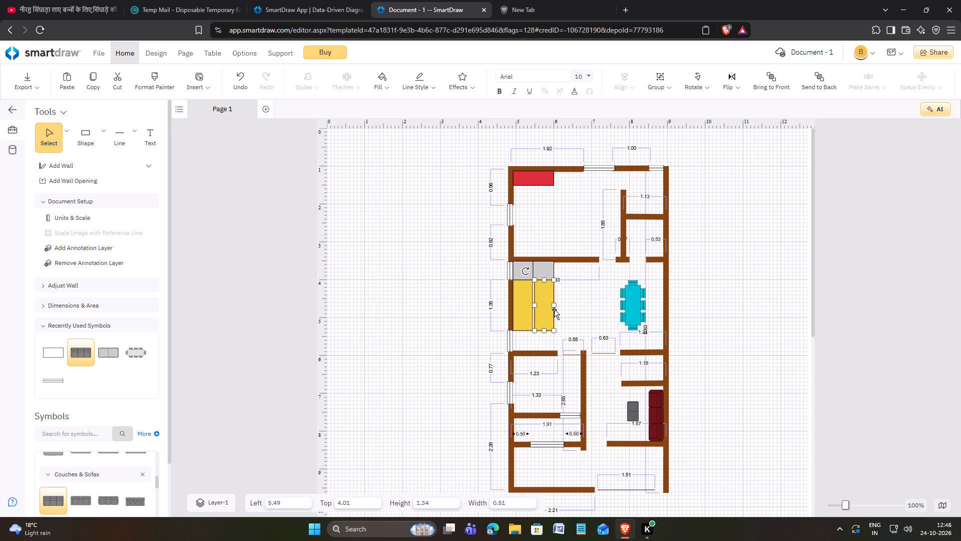
left_click(536, 304)
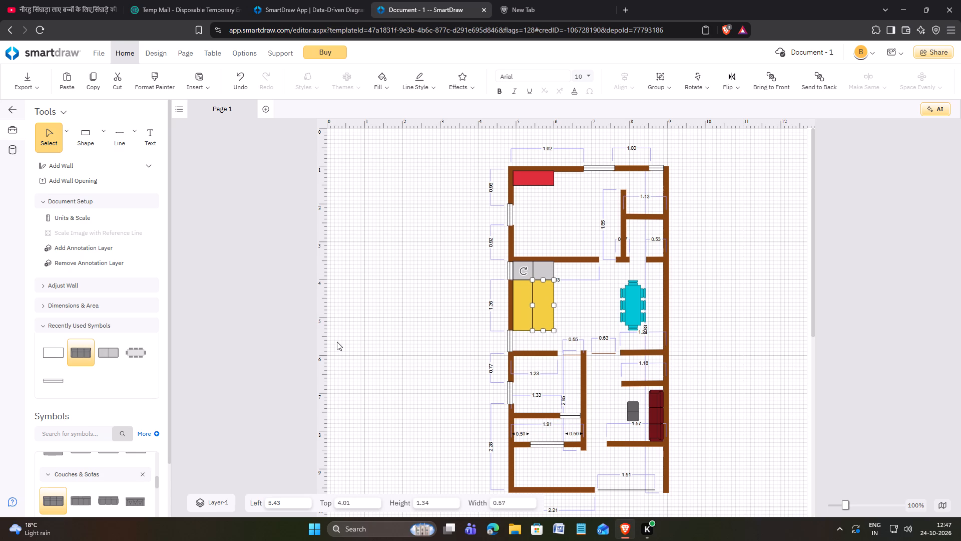
left_click(423, 312)
Draw two crossing diagonal lines between opposite corners of the yellow rectangle farther from the outer wall.
left_click(120, 139)
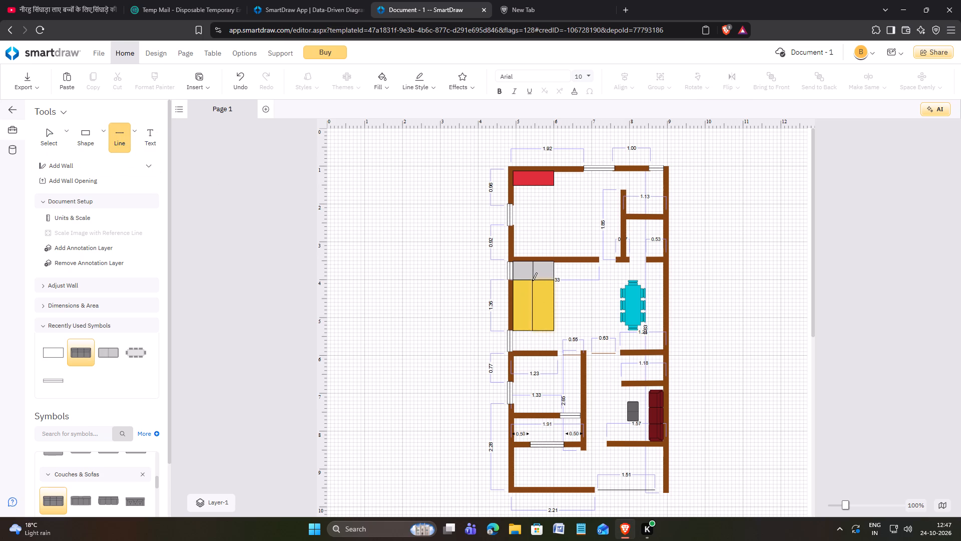
left_click_drag(533, 281, 555, 334)
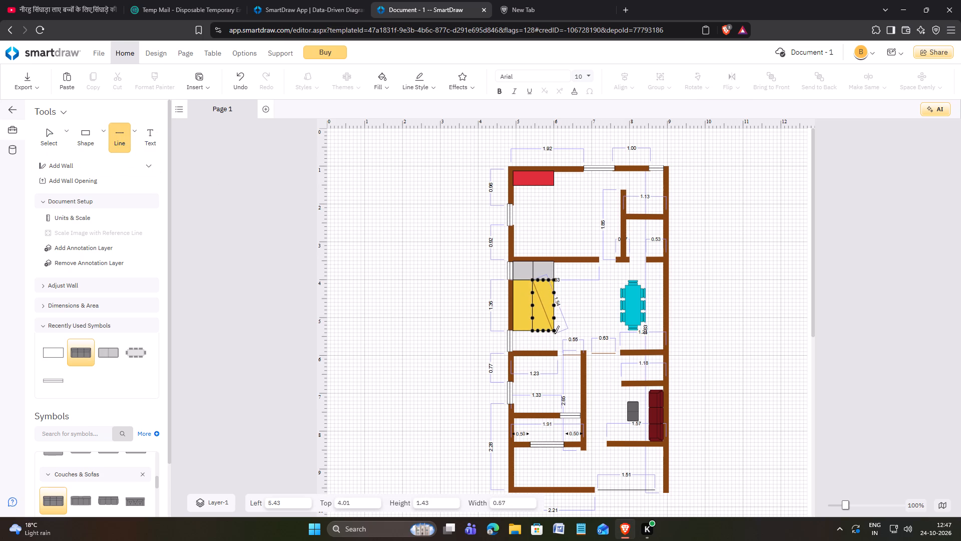
left_click_drag(555, 334, 555, 332)
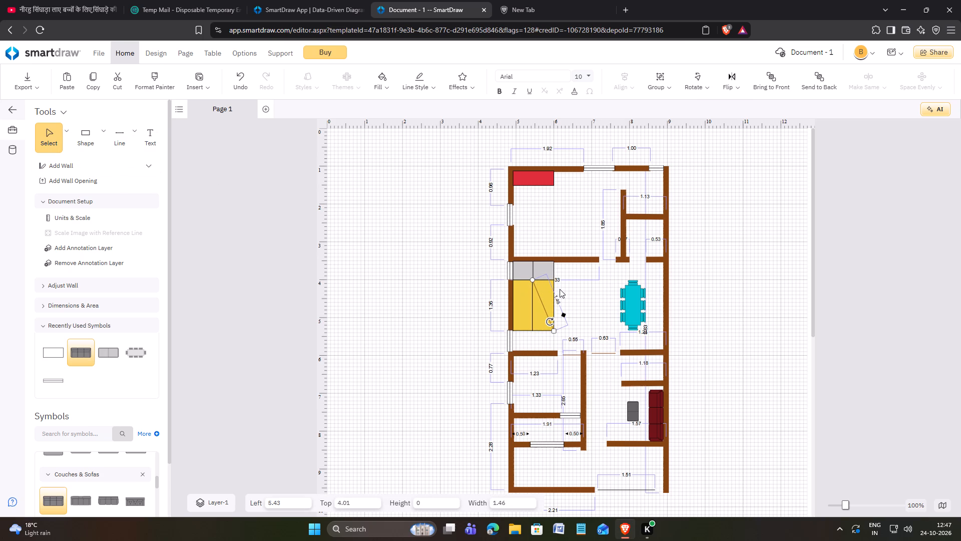
left_click(113, 136)
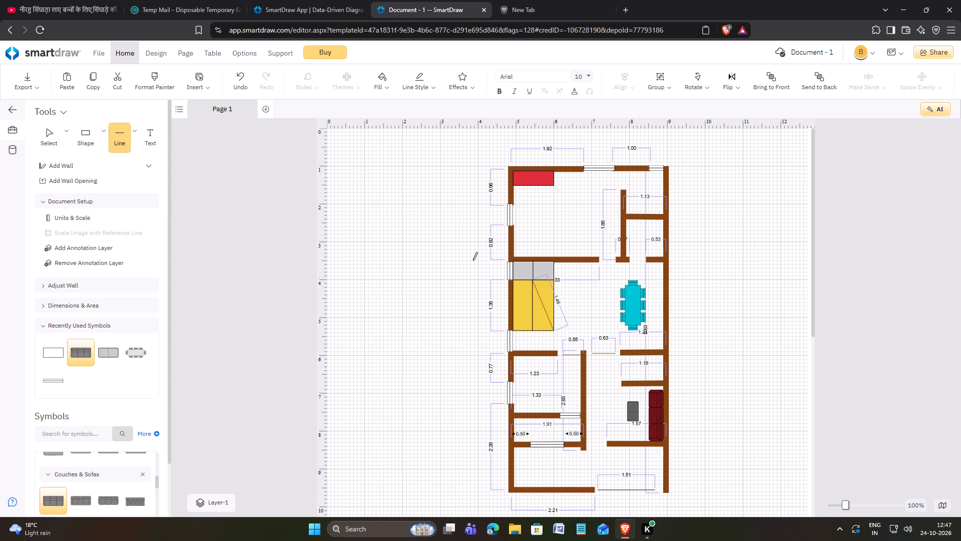
left_click_drag(554, 280, 554, 280)
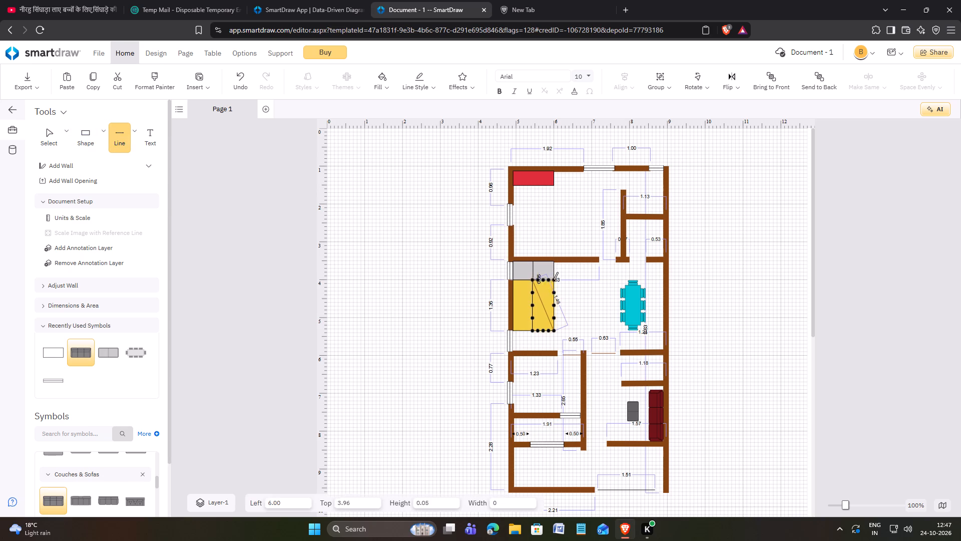
left_click_drag(554, 280, 532, 332)
left_click(400, 330)
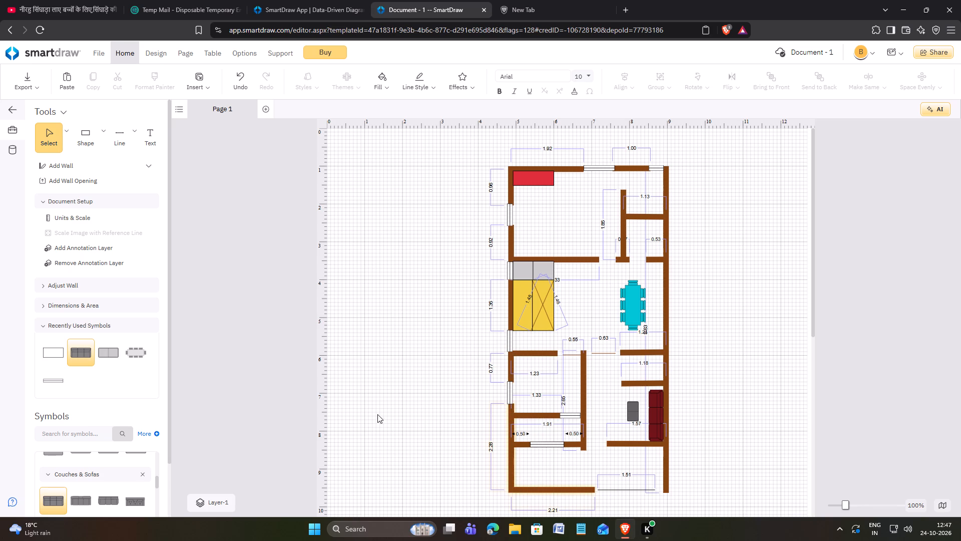
Select the short horizontal wall below the yellow rectangles.
left_click(523, 351)
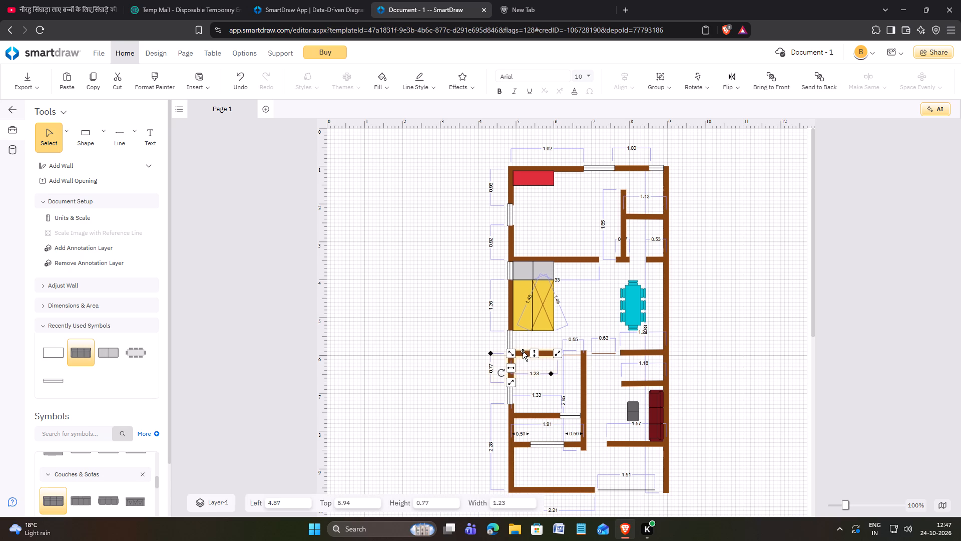
scroll(413, 317, "up", 2)
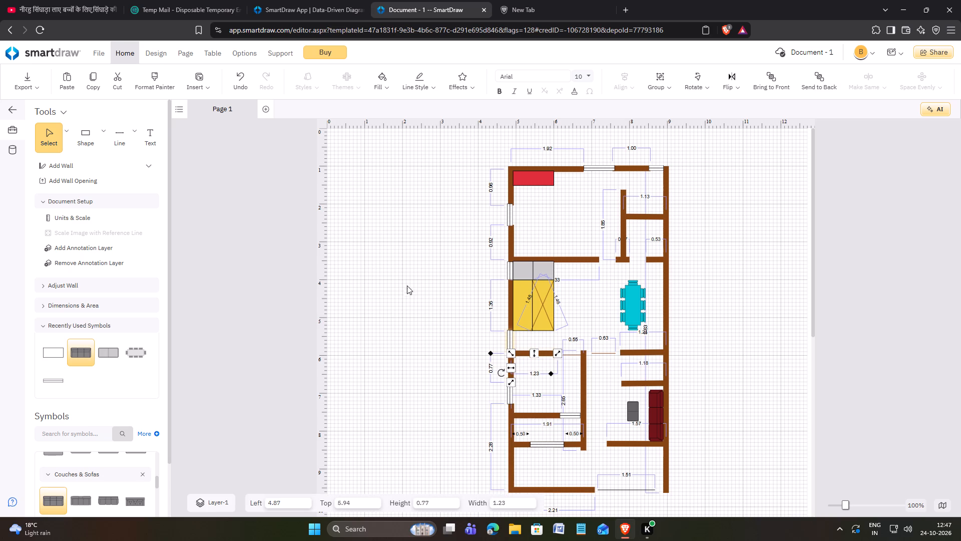